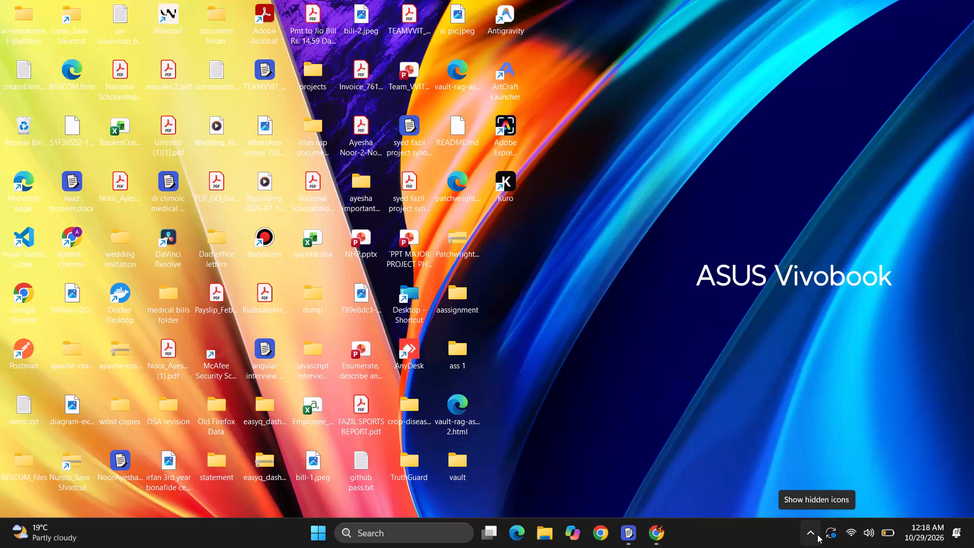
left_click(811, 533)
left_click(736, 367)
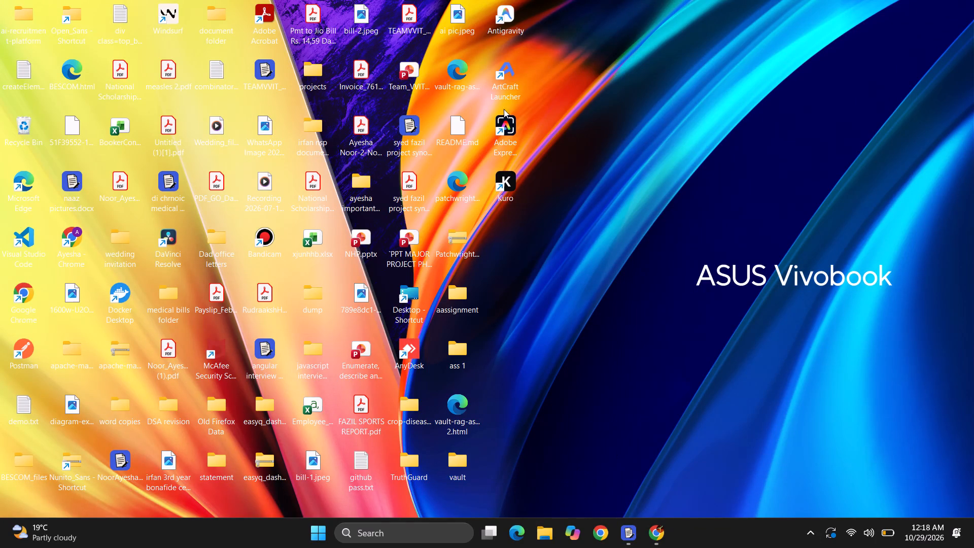
Open Smart_AIoT_Tomato_Project.pdf from the Downloads folder.
left_click(538, 536)
left_click(45, 187)
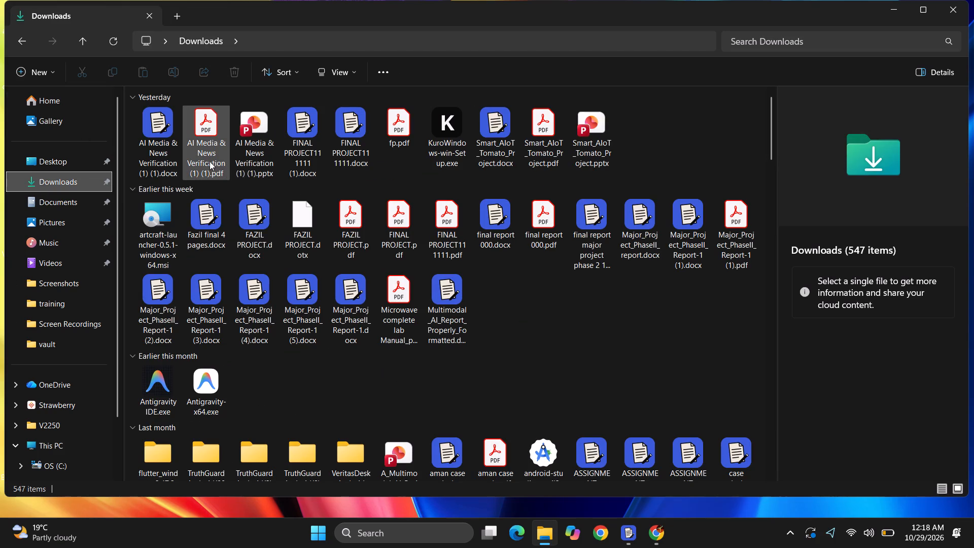
double_click(540, 136)
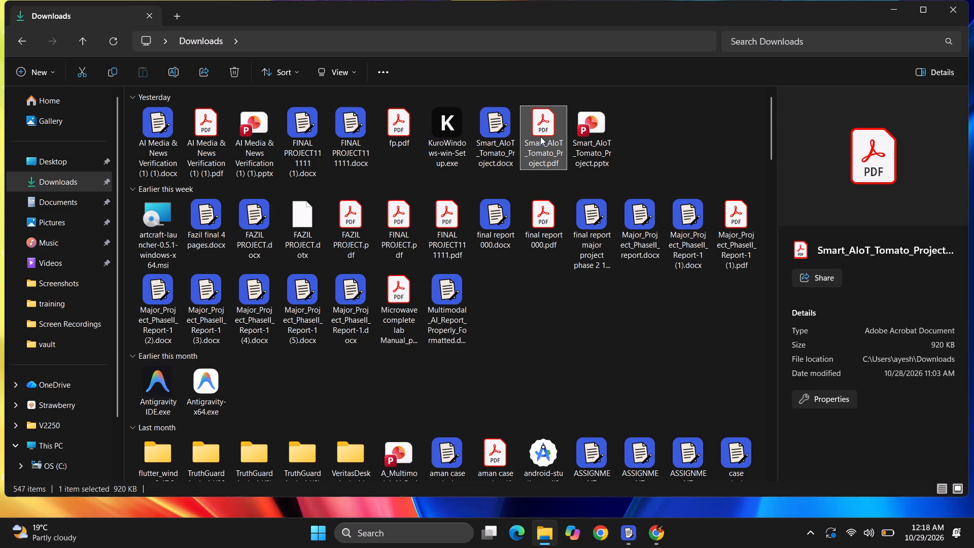
Skim the opening slides of the PDF, including the title page, contents, objectives and literature survey.
scroll(502, 316, "down", 4)
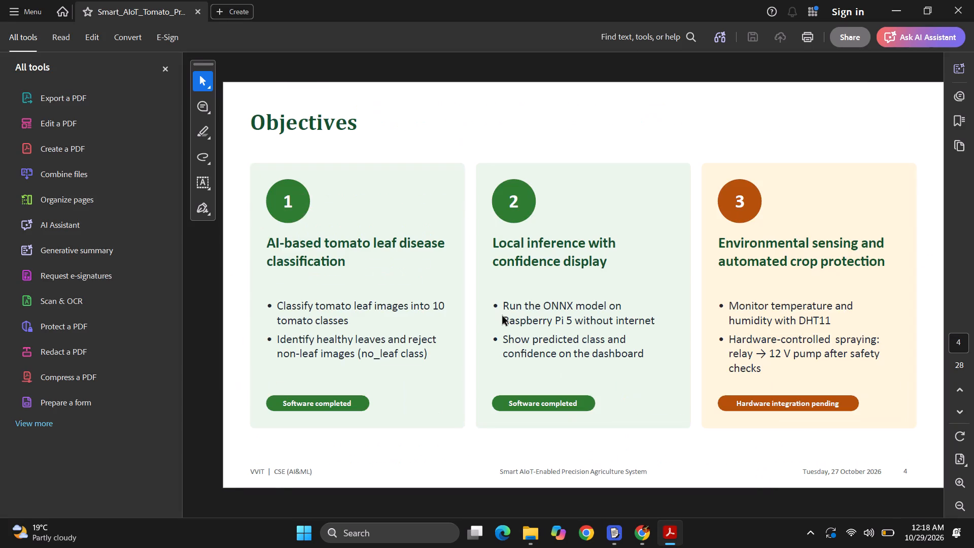
scroll(502, 316, "down", 2)
scroll(502, 316, "up", 2)
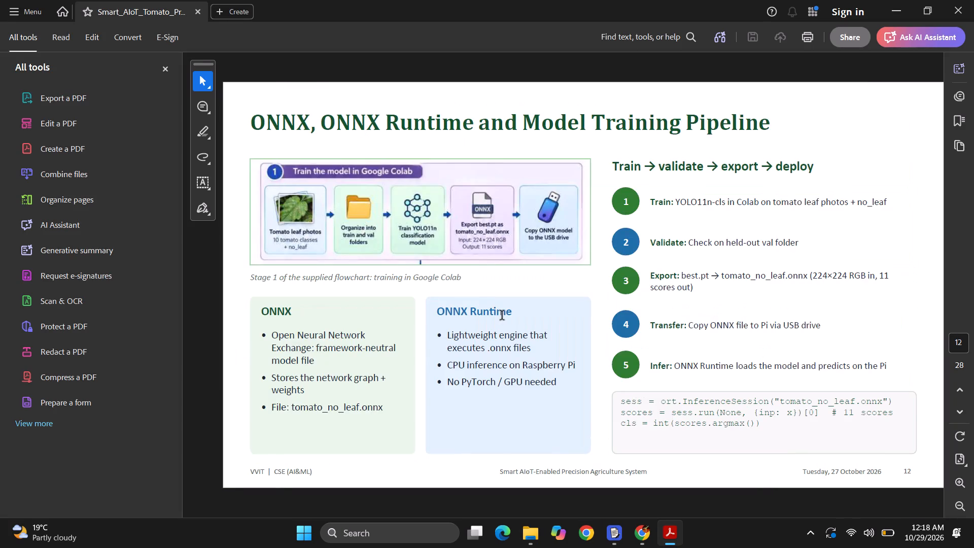
scroll(502, 316, "up", 2)
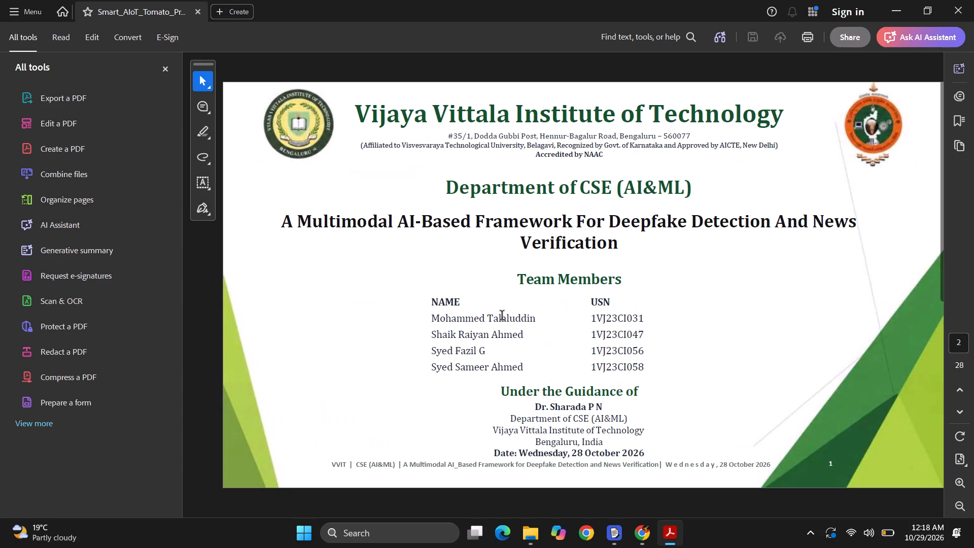
scroll(502, 316, "up", 1)
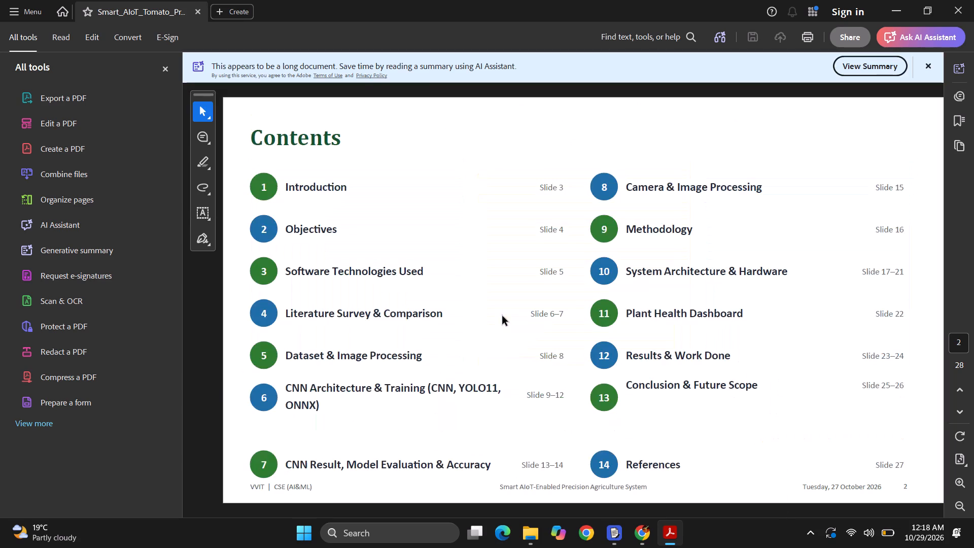
scroll(502, 316, "up", 2)
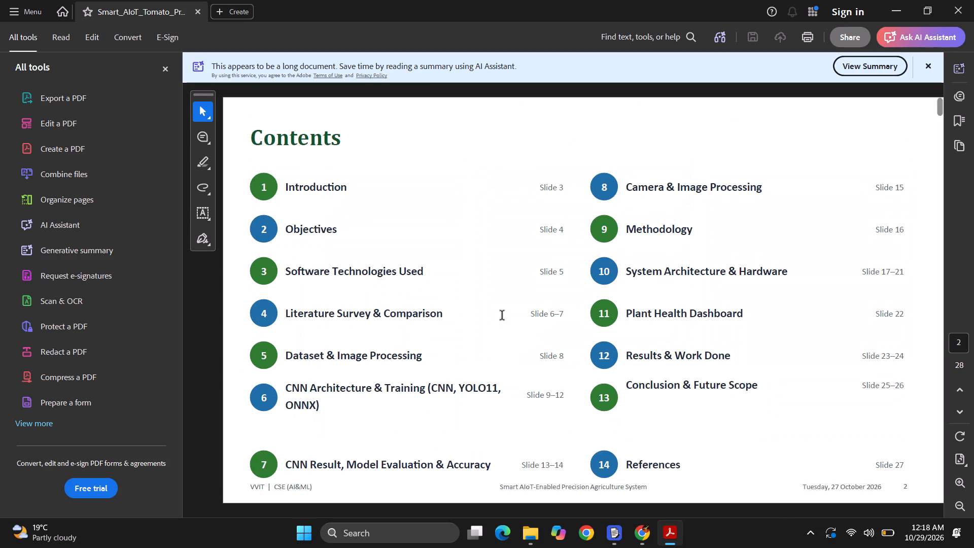
scroll(502, 316, "down", 1)
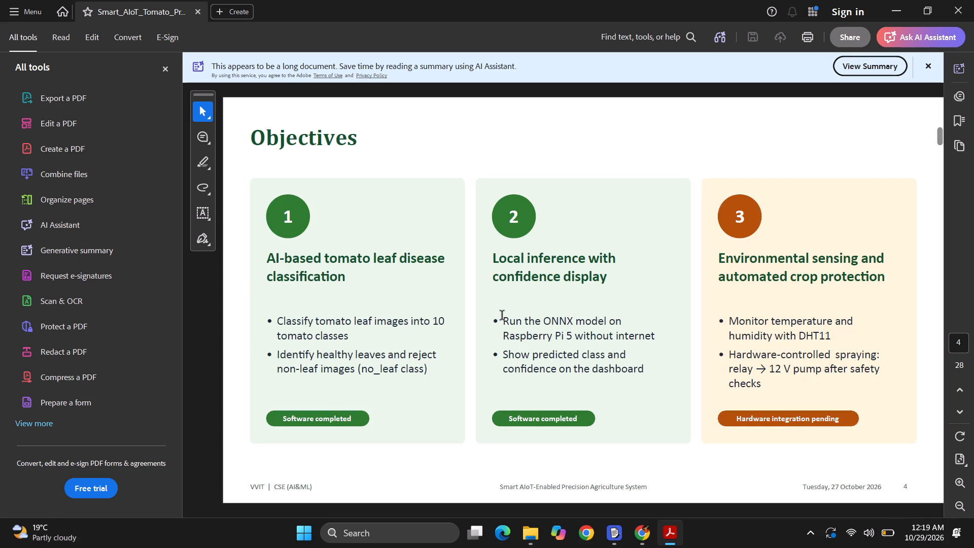
scroll(502, 316, "down", 1)
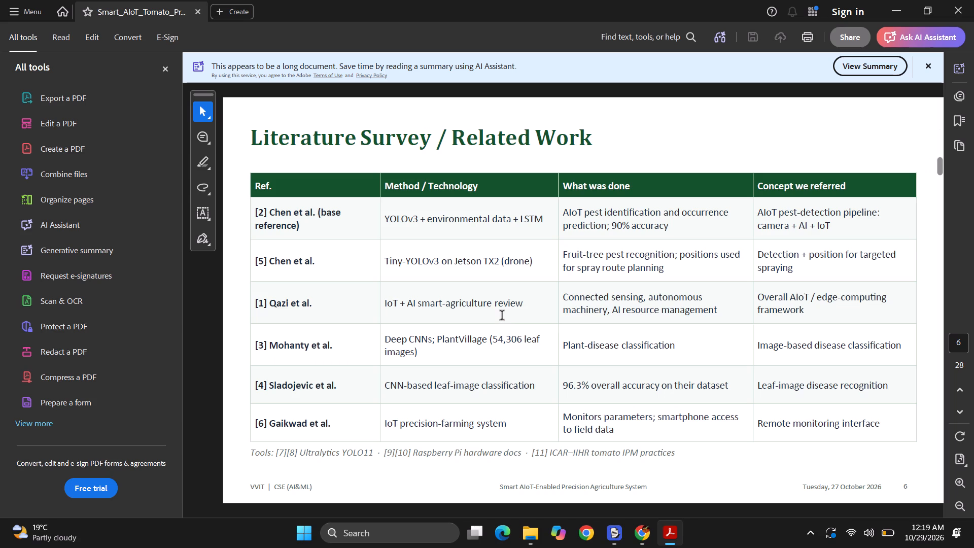
scroll(502, 316, "up", 1)
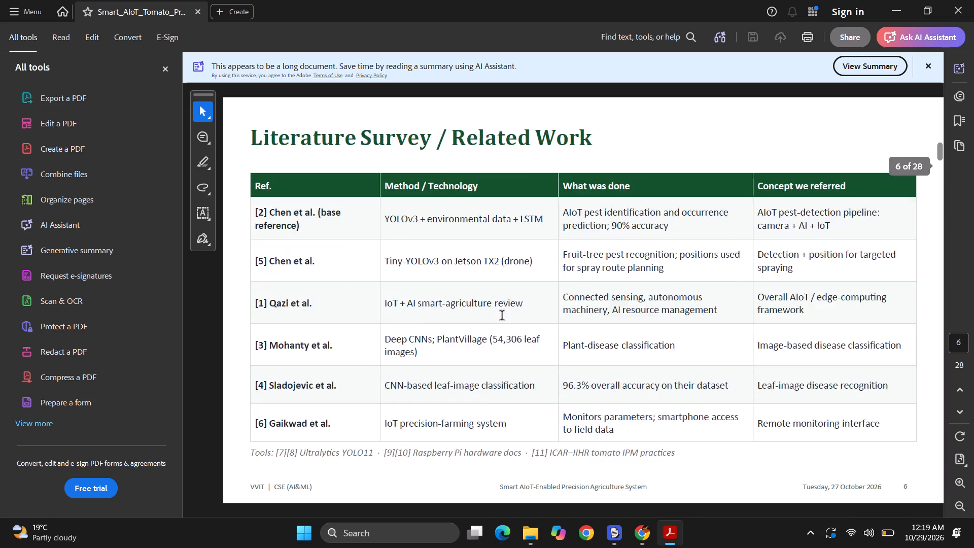
scroll(502, 316, "up", 2)
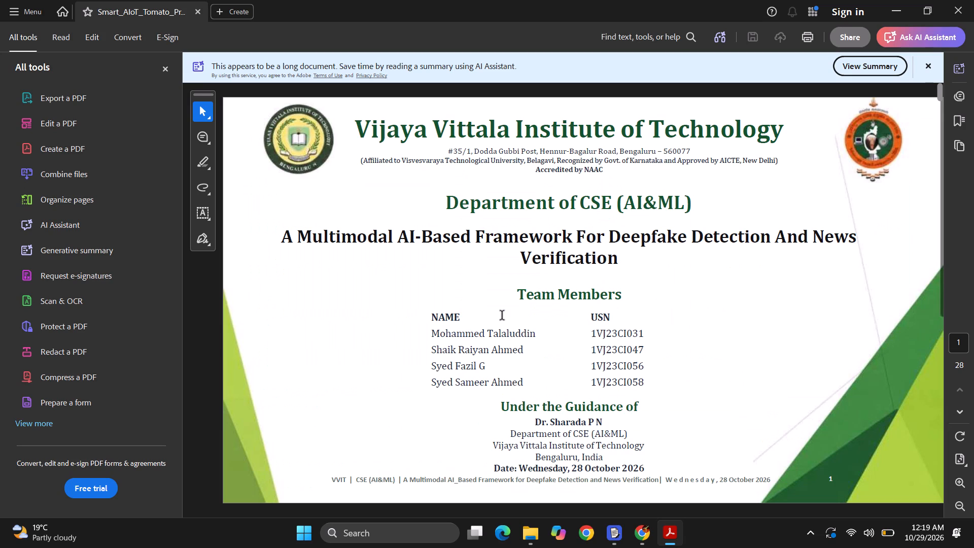
Look through the slides from software technologies through the CNN and YOLO11 model to system architecture and project results.
scroll(502, 316, "down", 2)
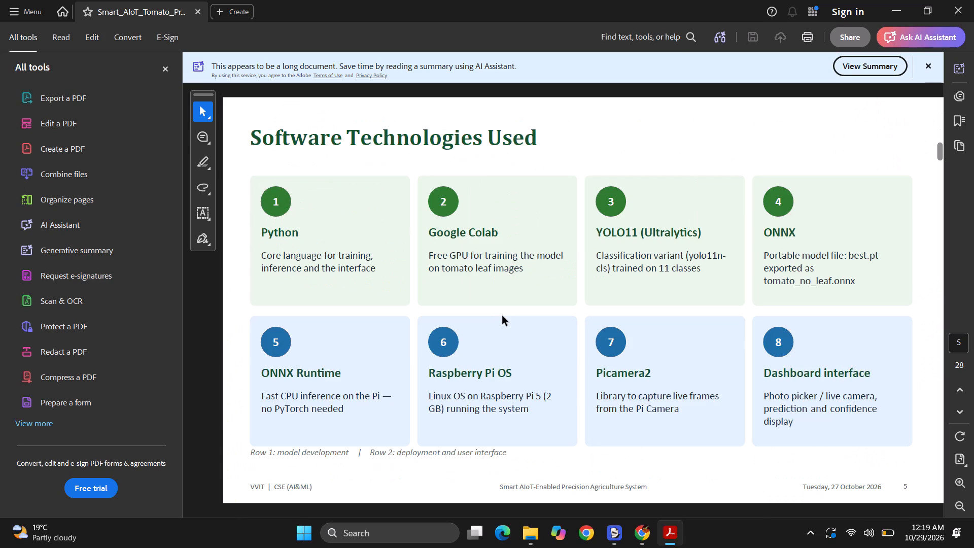
scroll(502, 316, "down", 1)
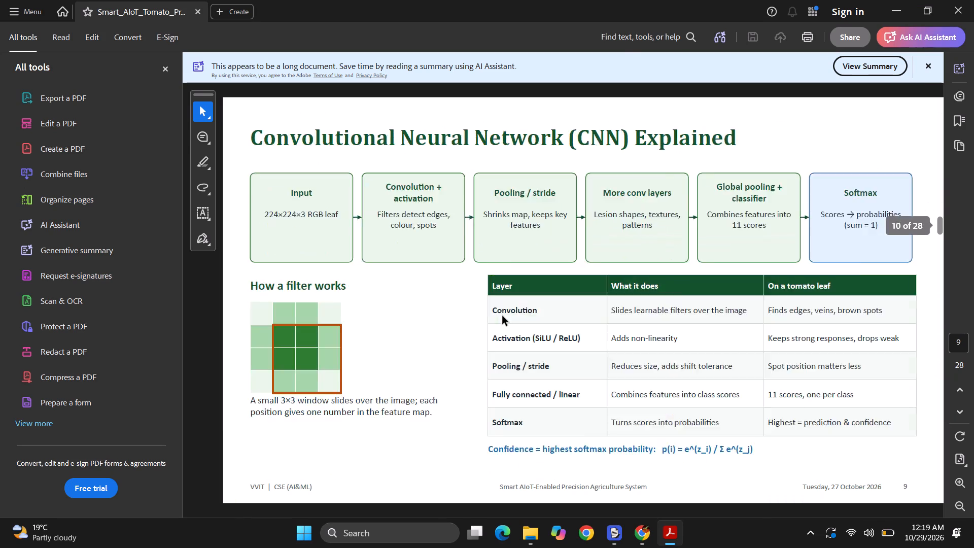
scroll(502, 316, "down", 1)
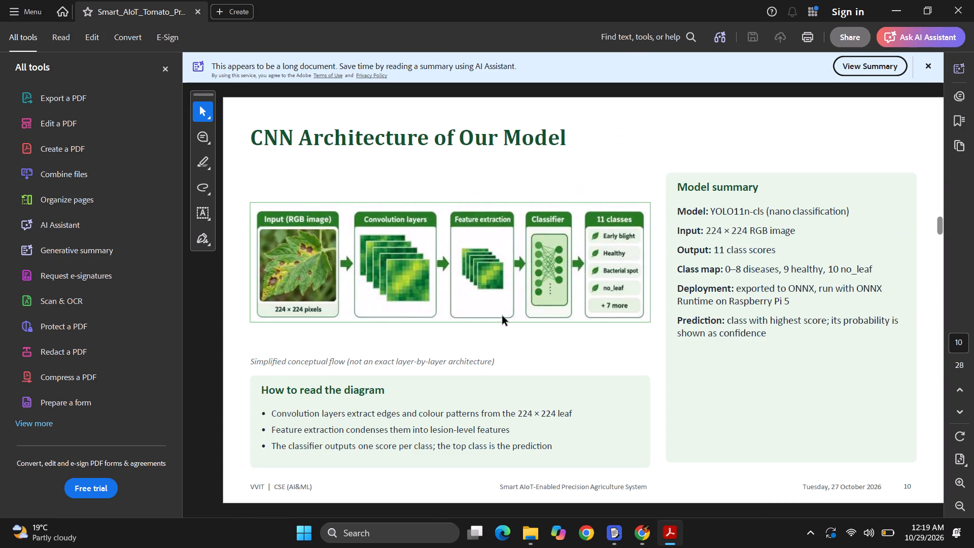
scroll(502, 316, "down", 1)
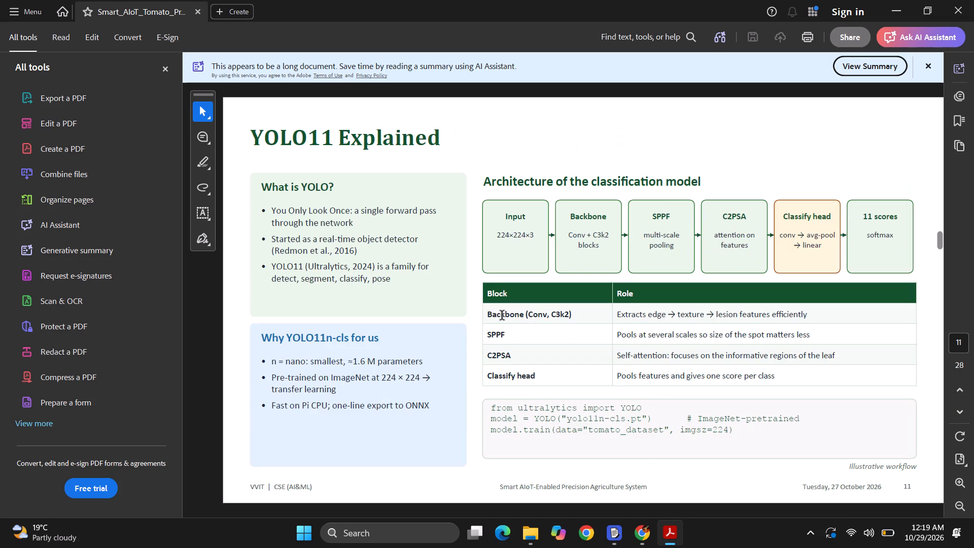
scroll(502, 316, "down", 3)
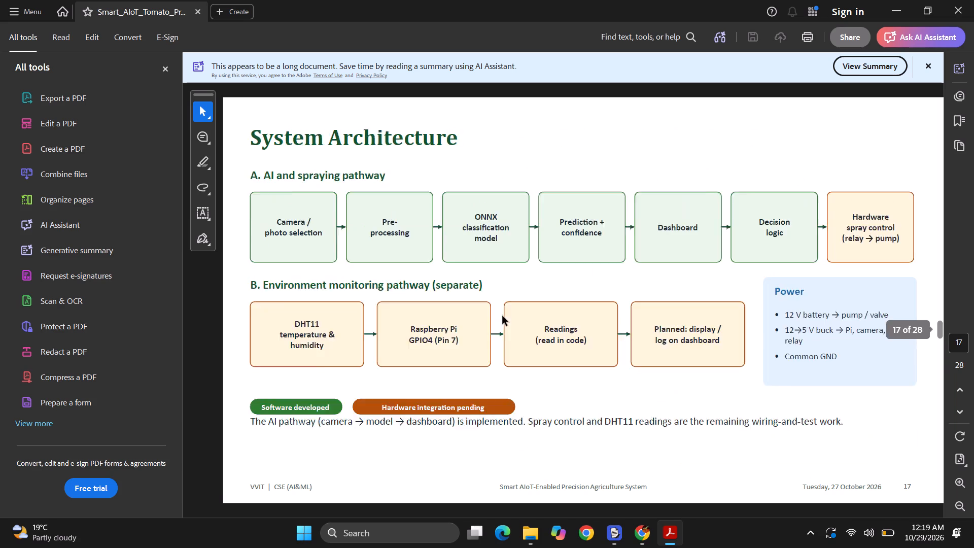
scroll(502, 316, "down", 1)
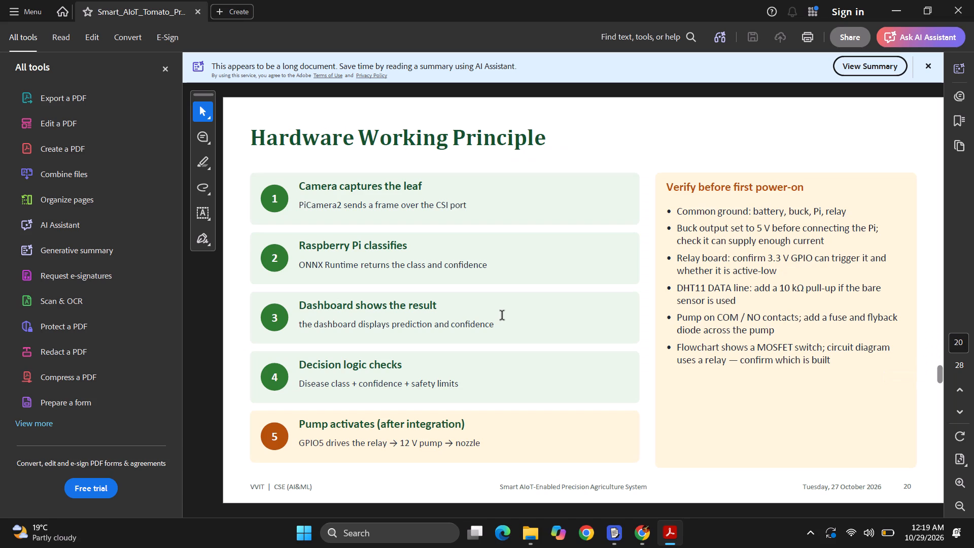
scroll(502, 316, "down", 1)
Go back through the dashboard, hardware connection, hardware components and methodology slides, and close the PDF.
scroll(502, 316, "up", 1)
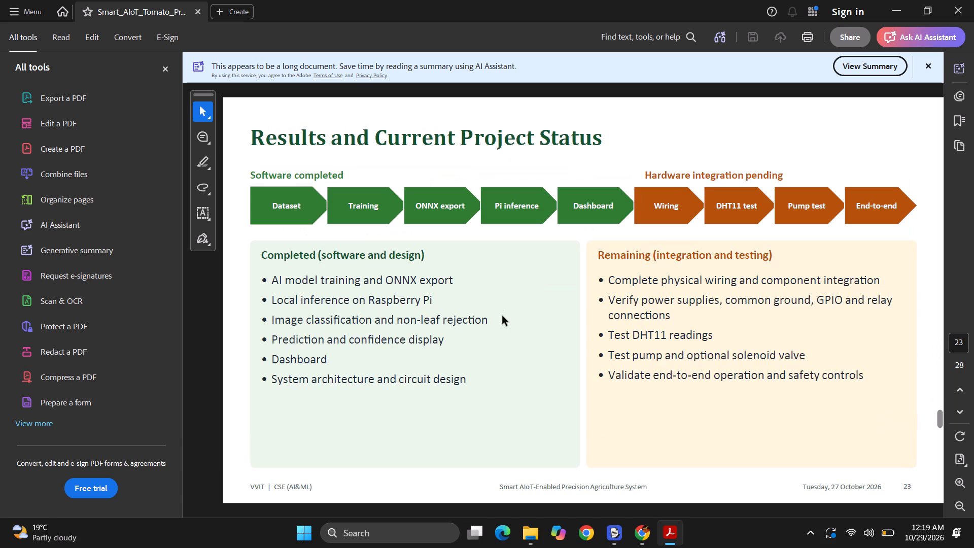
scroll(502, 316, "up", 2)
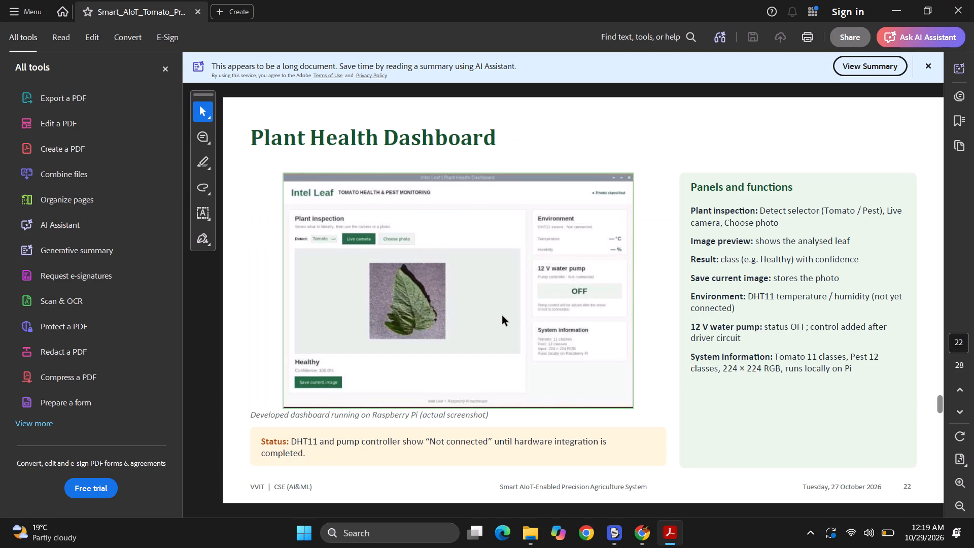
scroll(502, 316, "up", 2)
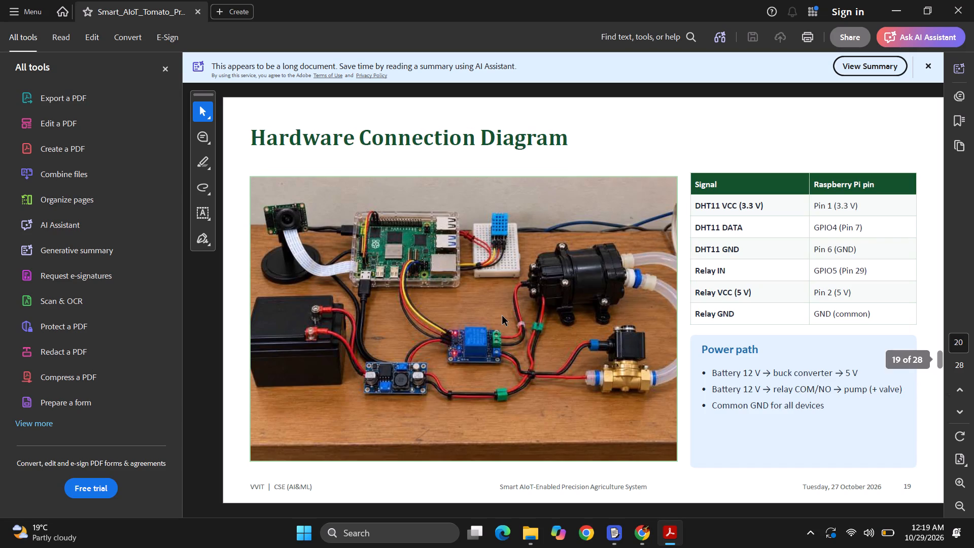
scroll(502, 316, "up", 1)
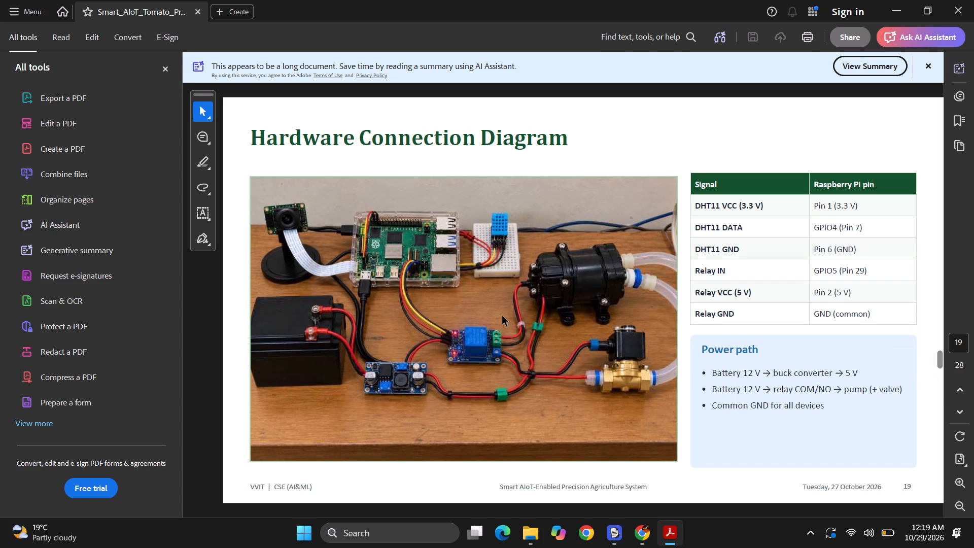
scroll(502, 316, "up", 1)
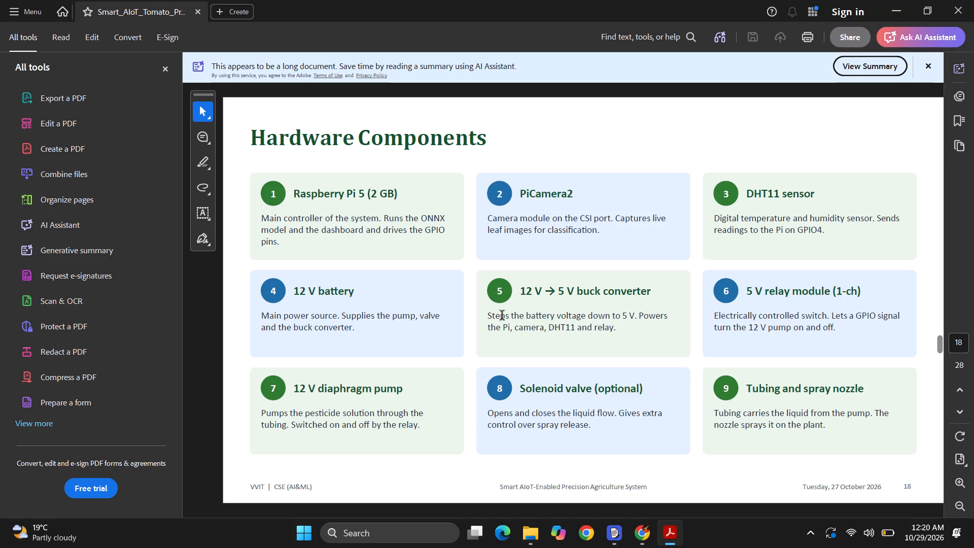
scroll(502, 316, "up", 1)
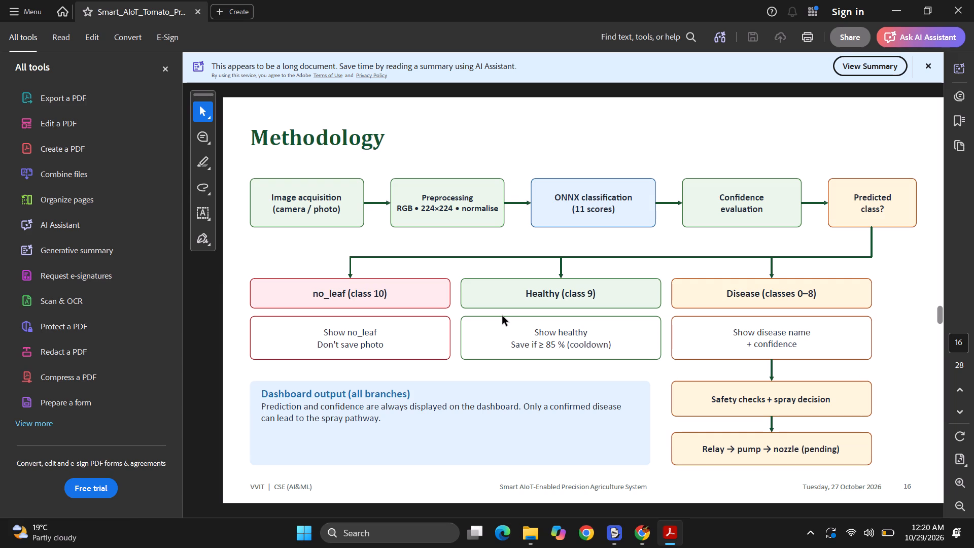
left_click(958, 2)
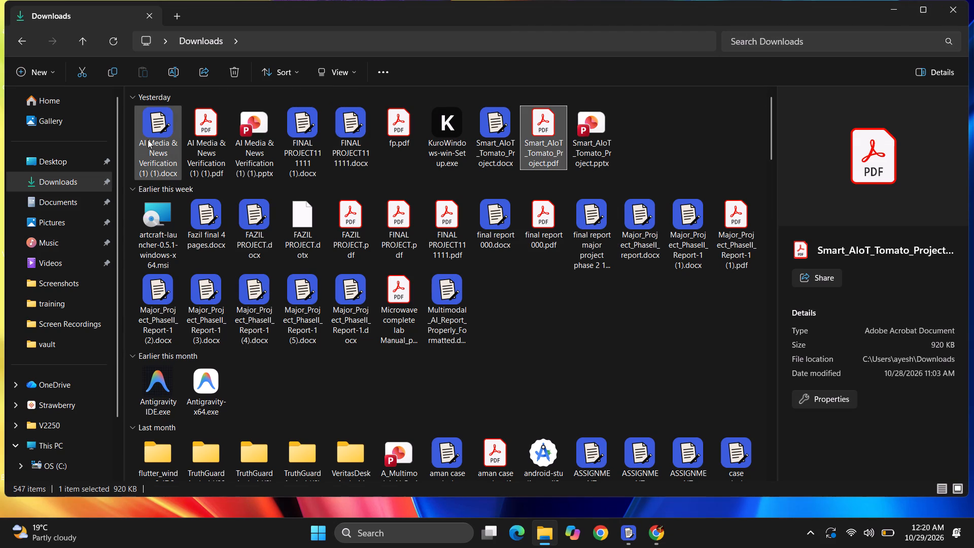
Open AI Media & News Verification (1) (1).docx from Downloads and go to the "5. Problem Statement" section.
double_click(148, 140)
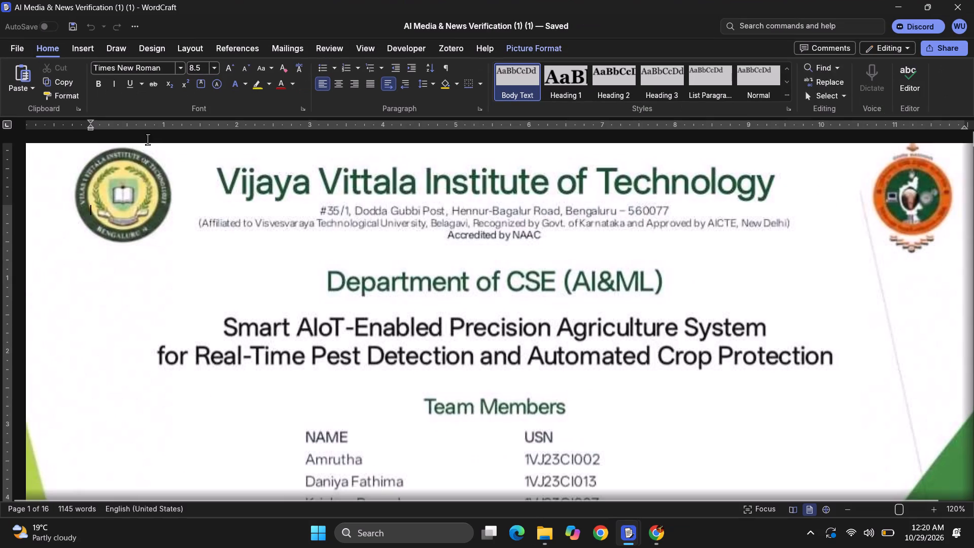
scroll(217, 278, "down", 8)
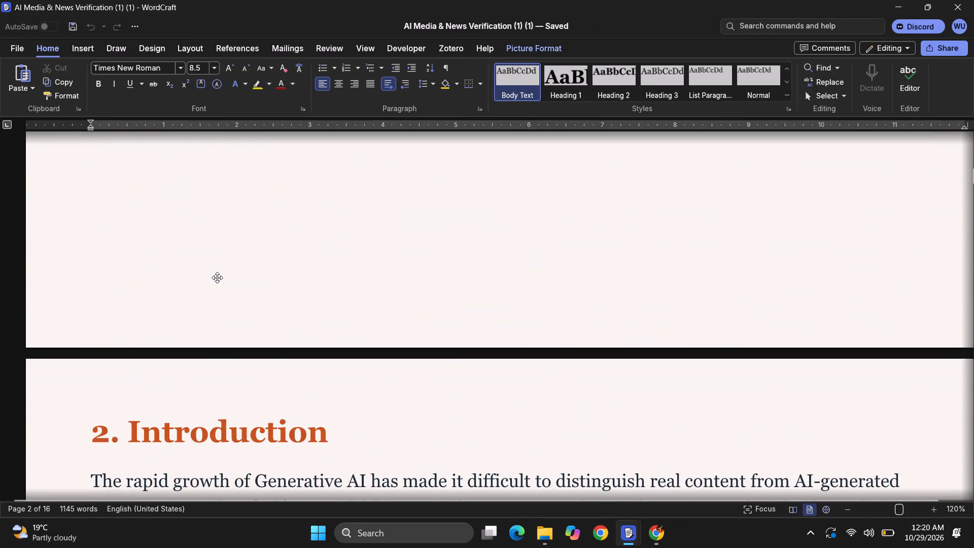
scroll(217, 278, "down", 4)
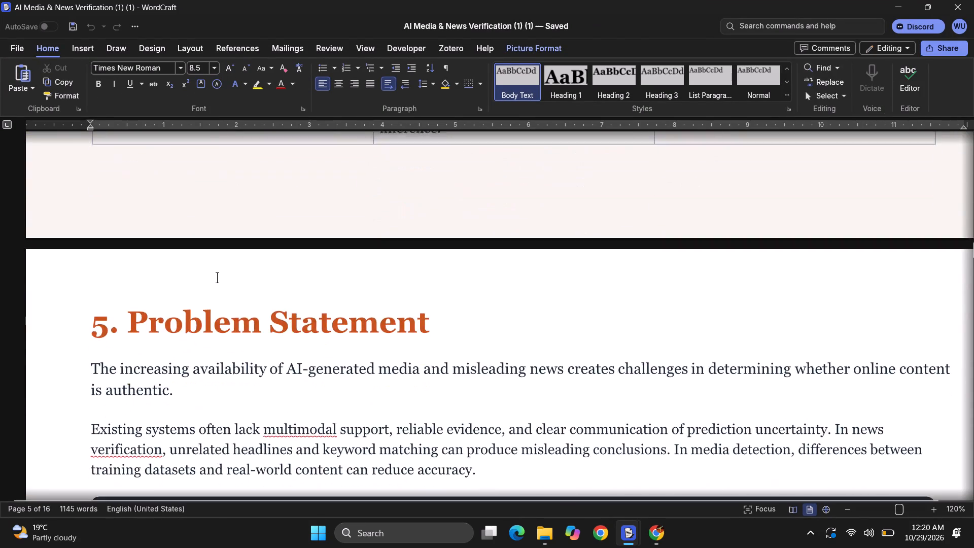
scroll(217, 278, "down", 2)
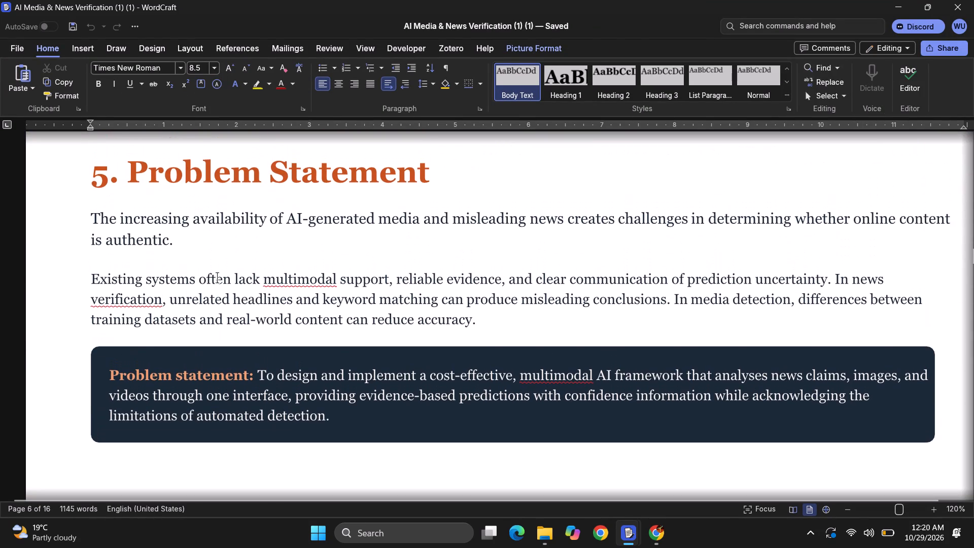
scroll(217, 278, "down", 1)
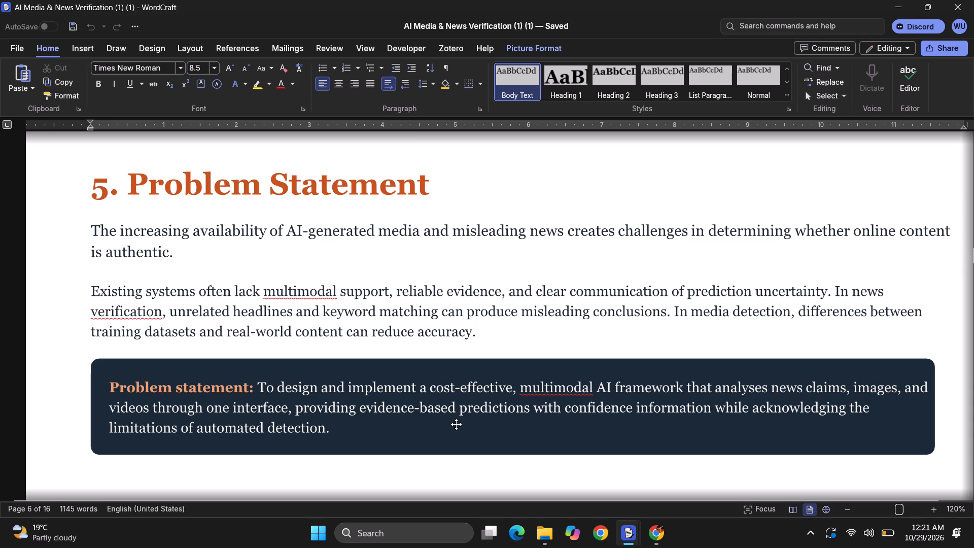
Capture a screenshot of the "5. Problem Statement" heading, its paragraphs and the dark problem statement box with Adobe Express Photos.
key("shift+super+s")
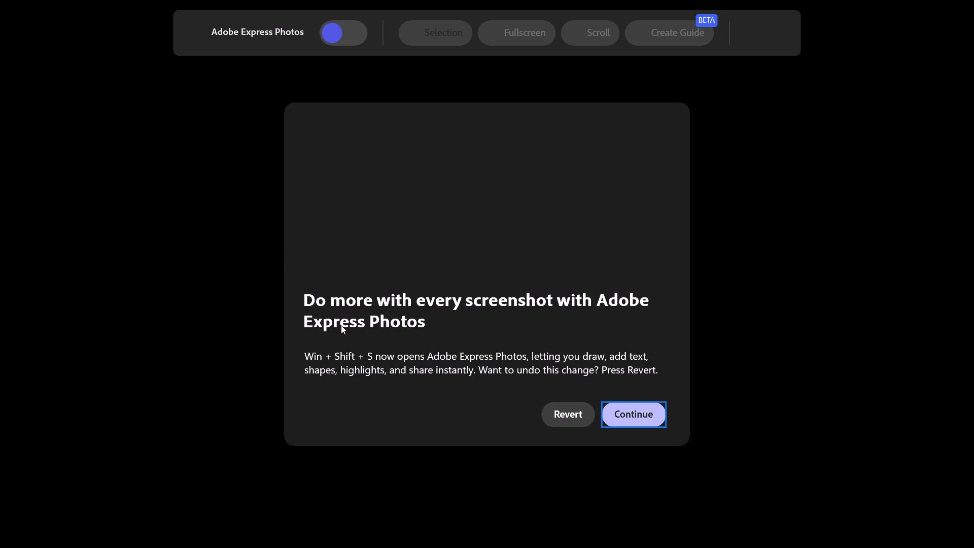
left_click(646, 423)
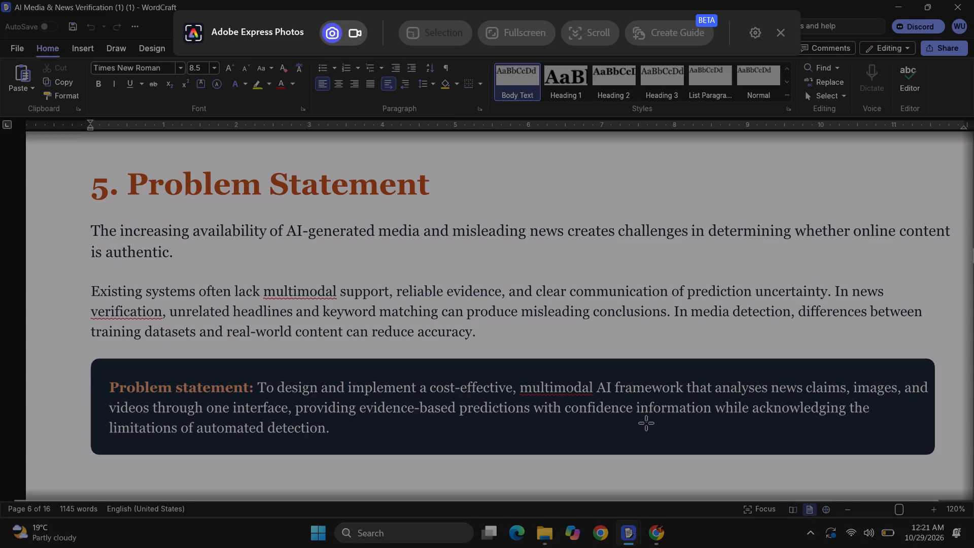
left_click_drag(29, 131, 333, 306)
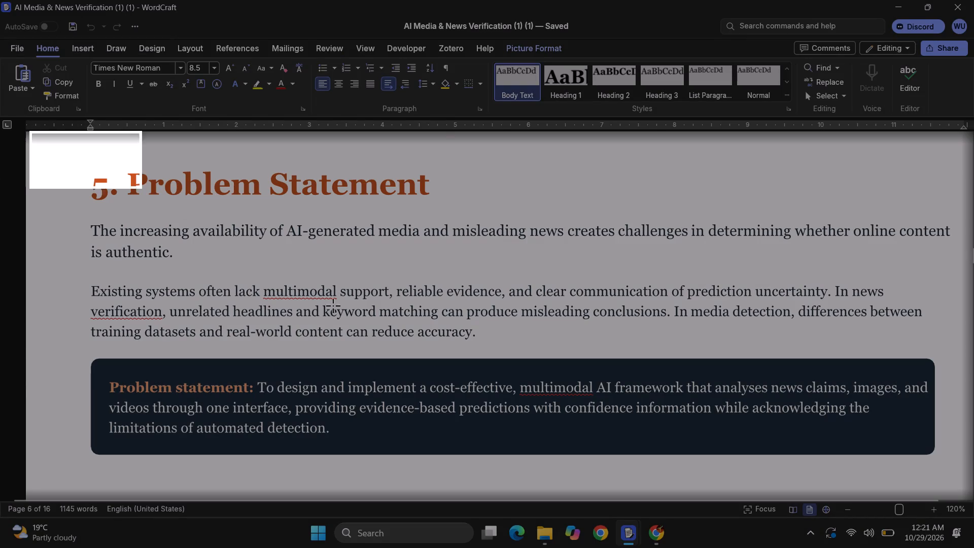
left_click_drag(333, 306, 857, 487)
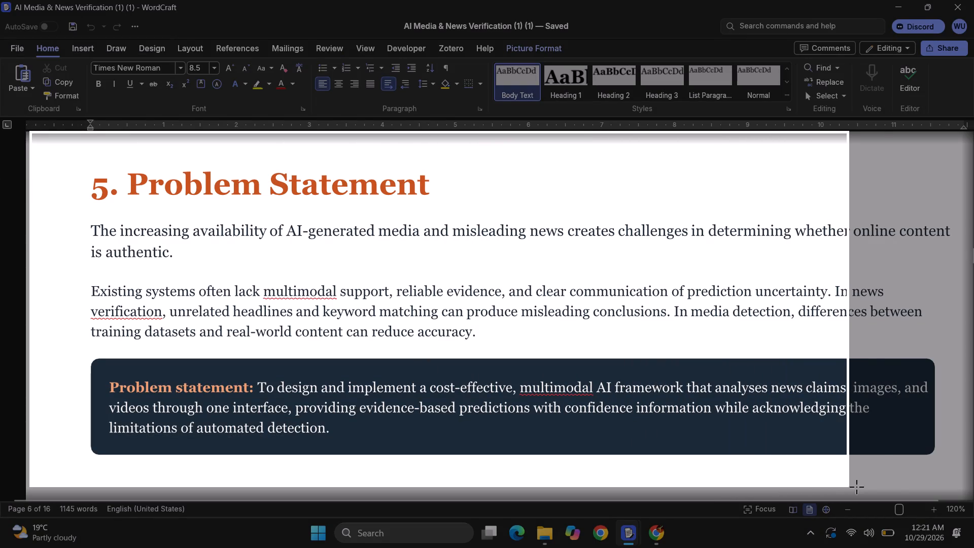
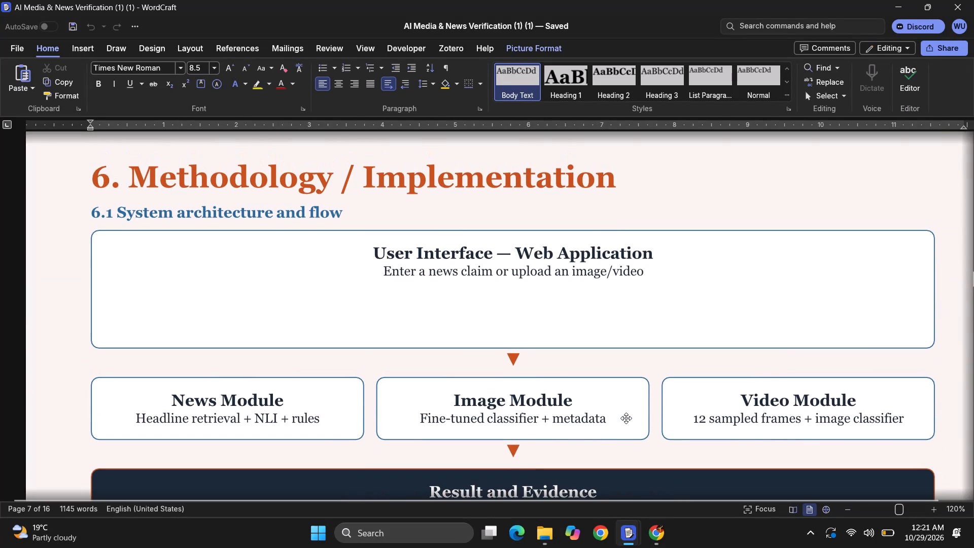
Look through the document from "6. Methodology / Implementation" through the dataset, modules, performance and completed-work sections to the References.
scroll(626, 418, "down", 1)
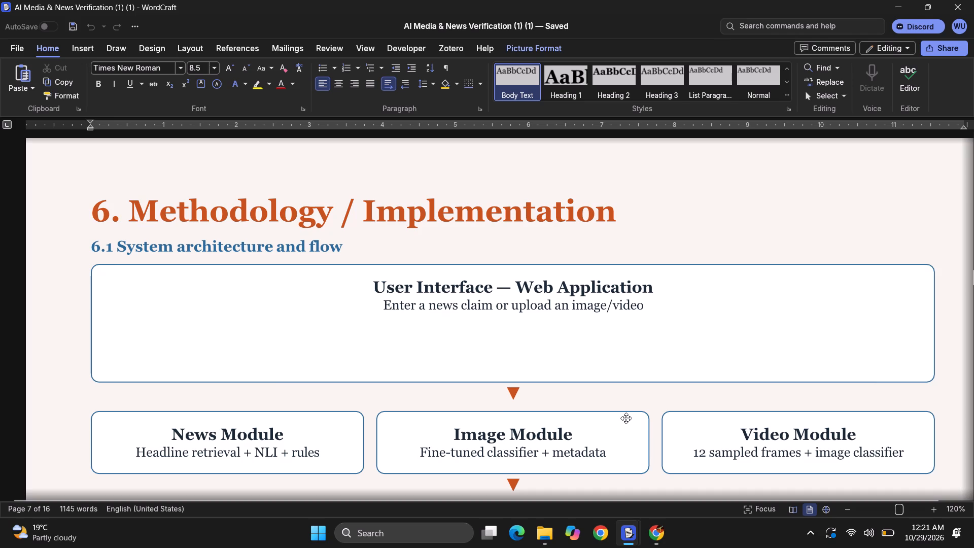
scroll(373, 353, "down", 1)
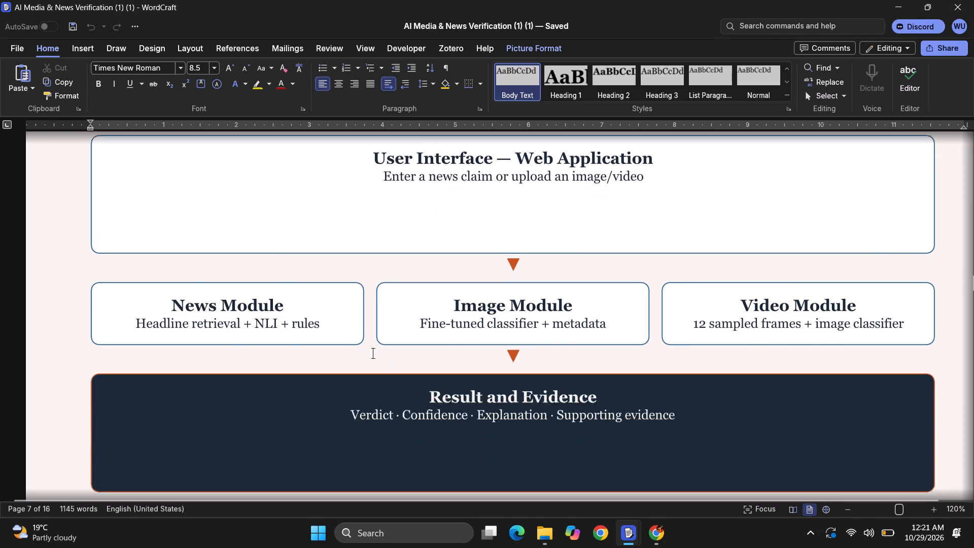
scroll(373, 353, "down", 4)
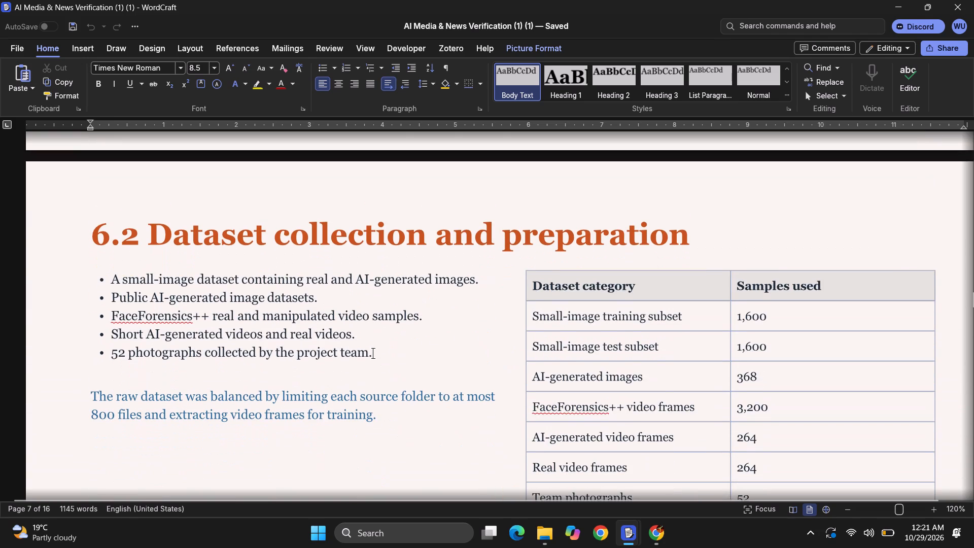
scroll(373, 353, "down", 6)
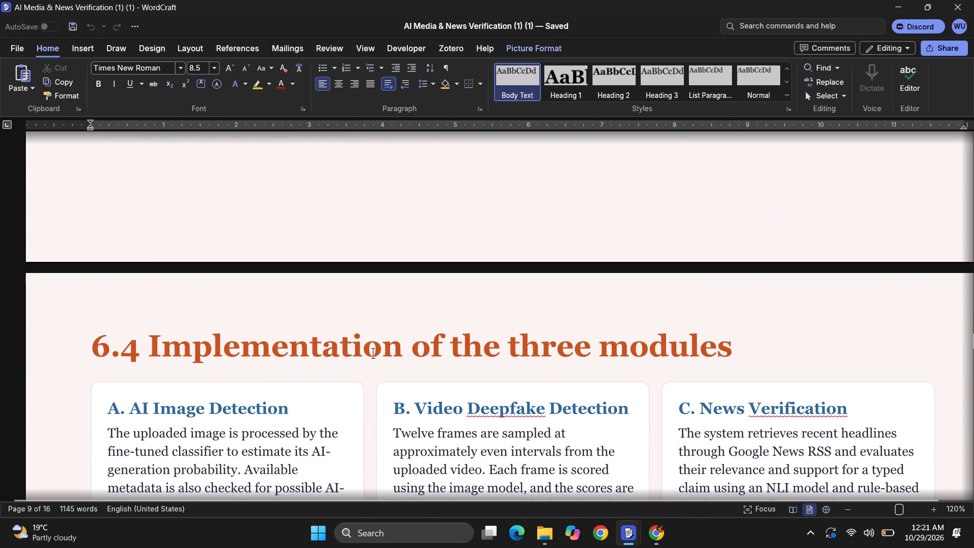
scroll(373, 353, "down", 8)
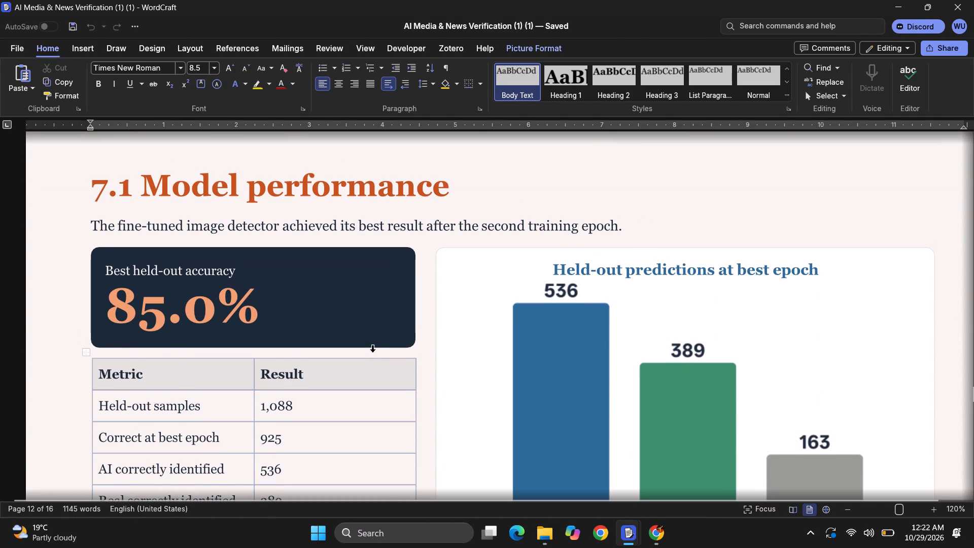
scroll(373, 353, "down", 6)
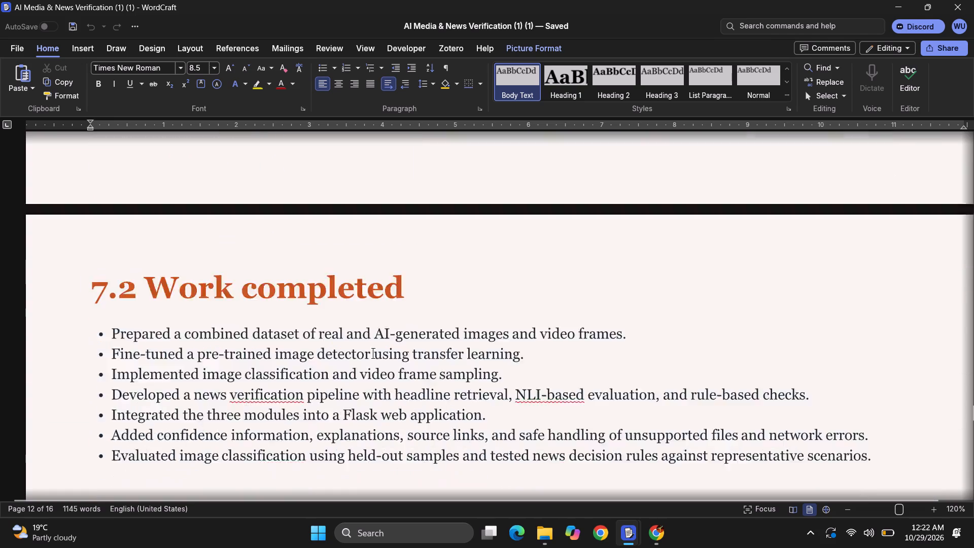
scroll(373, 353, "down", 4)
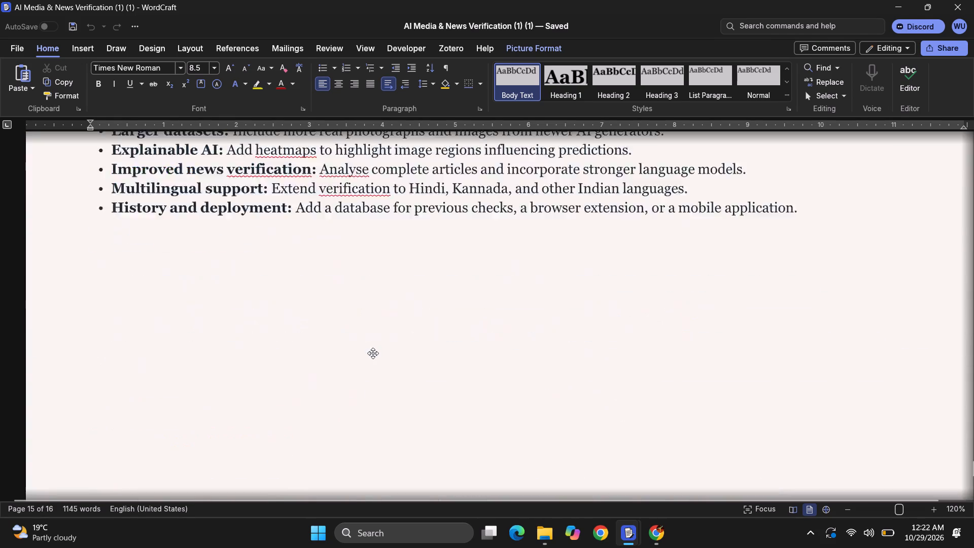
scroll(373, 353, "down", 4)
Go back through the document from the References to the title page and examine it.
scroll(373, 353, "up", 1)
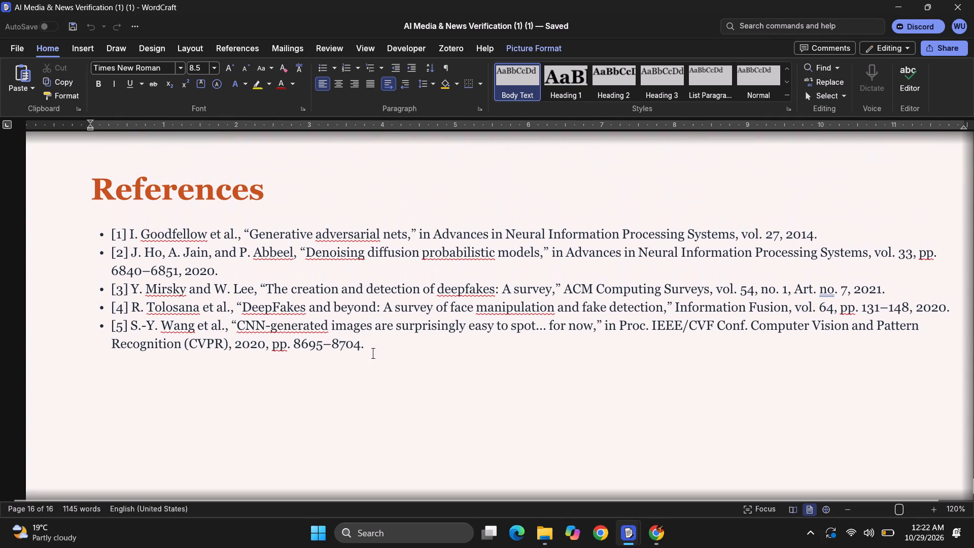
scroll(373, 353, "up", 7)
scroll(373, 353, "up", 20)
scroll(373, 353, "up", 14)
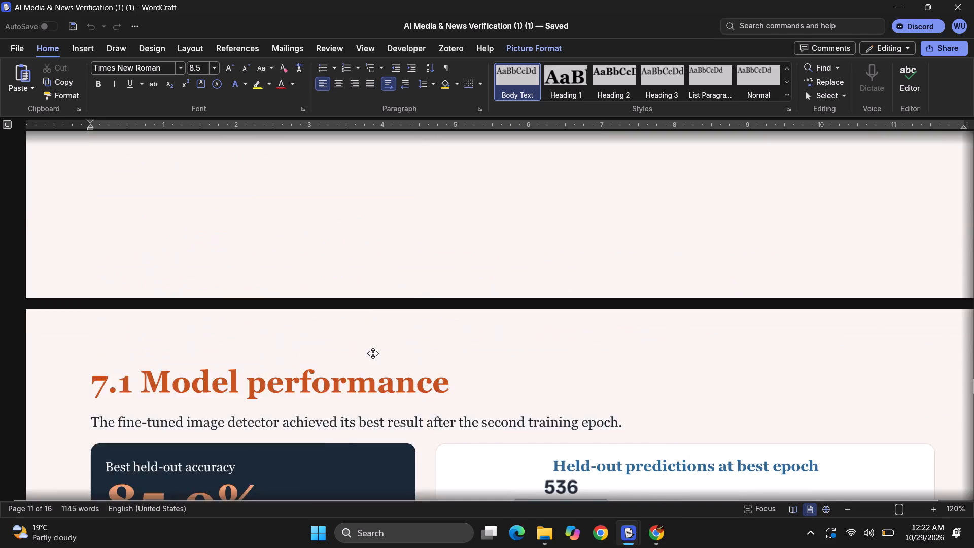
scroll(373, 353, "up", 4)
scroll(373, 353, "up", 20)
scroll(373, 353, "up", 14)
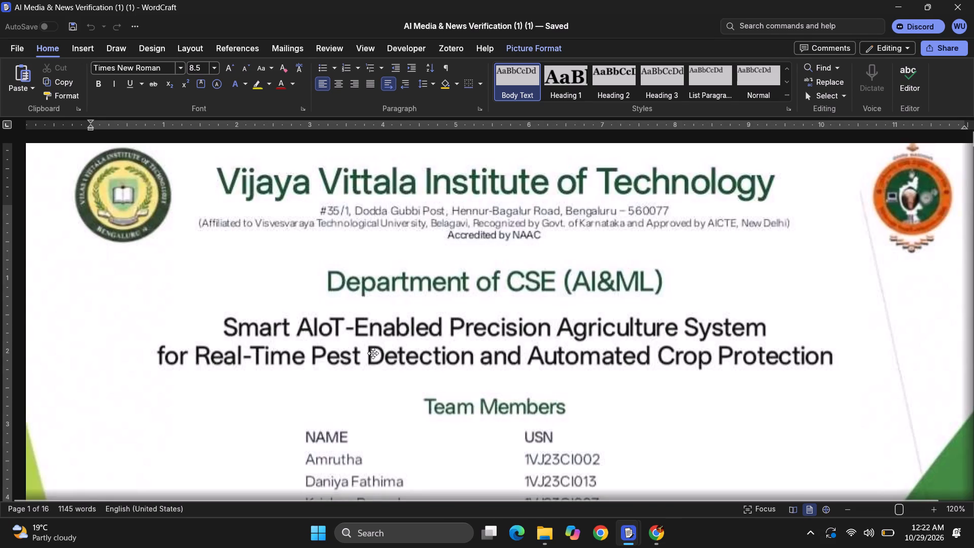
scroll(373, 353, "up", 3)
Review the document from the Introduction through the research-area table and "5. Problem Statement" to "6.1 System architecture and flow".
scroll(392, 268, "down", 7)
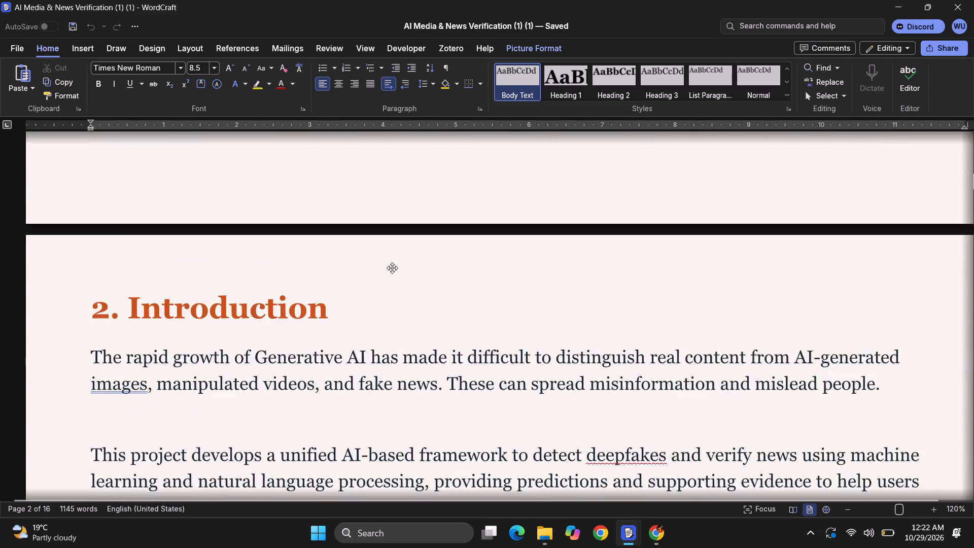
scroll(392, 268, "down", 6)
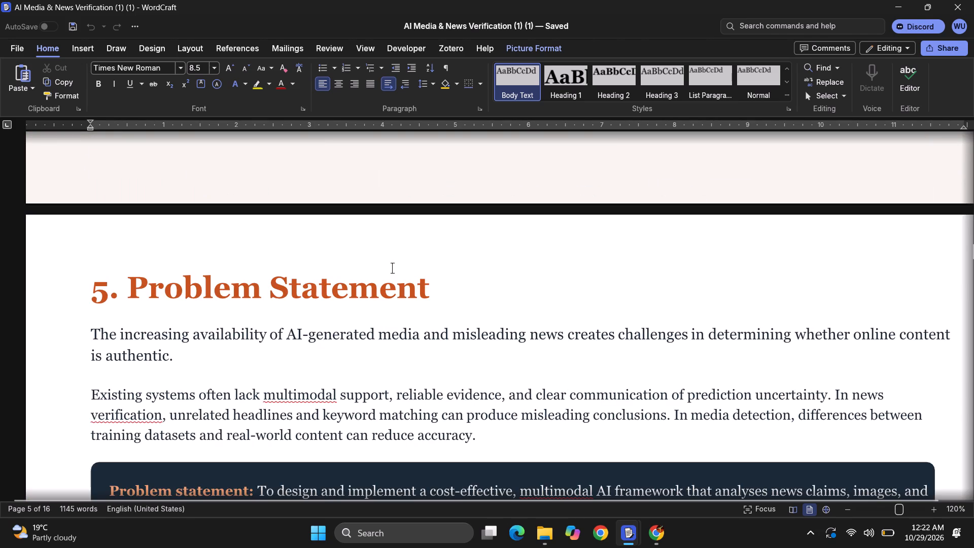
scroll(392, 268, "up", 3)
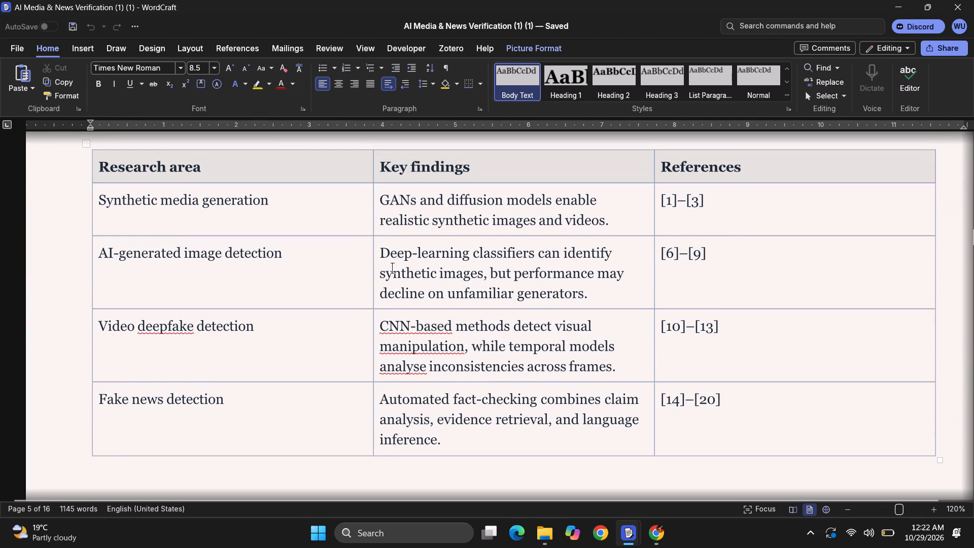
scroll(392, 268, "down", 2)
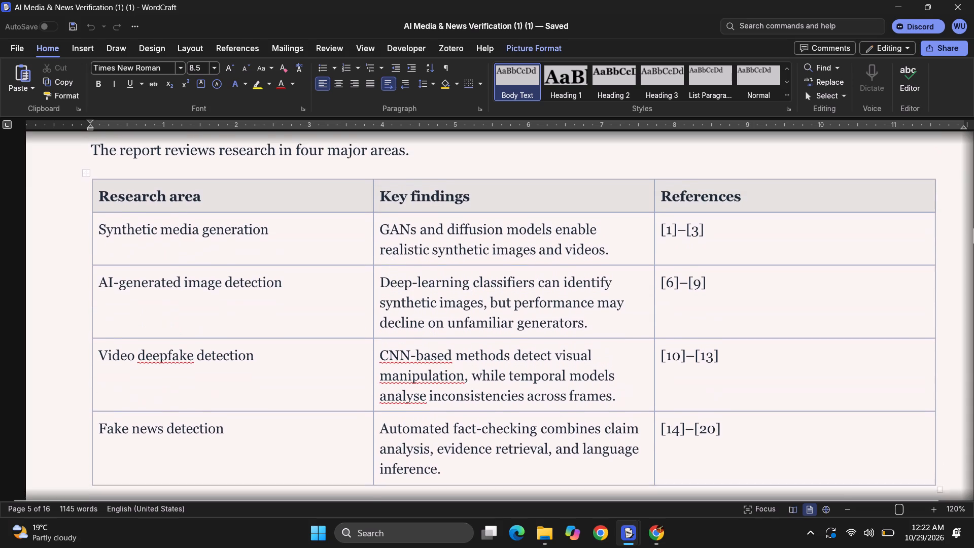
scroll(392, 268, "down", 3)
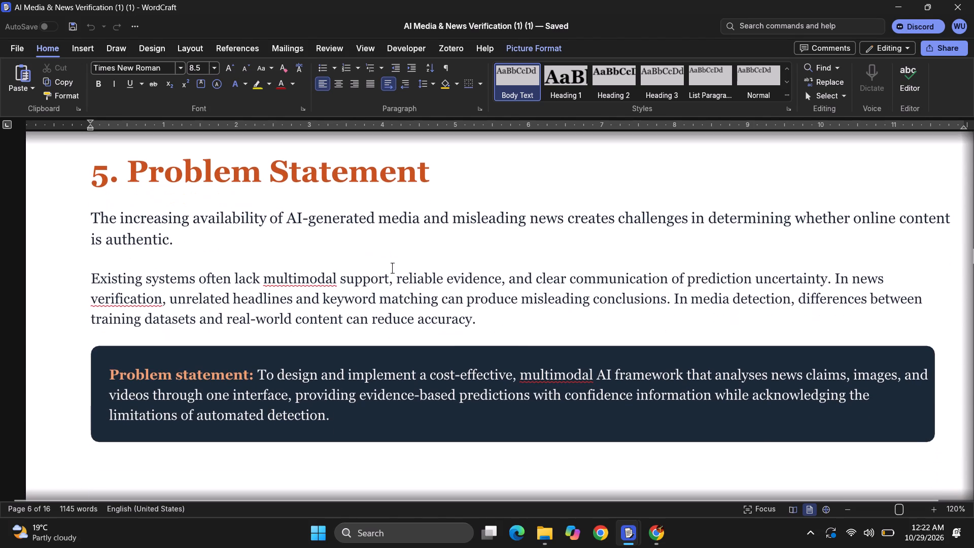
scroll(392, 268, "down", 3)
scroll(392, 268, "up", 1)
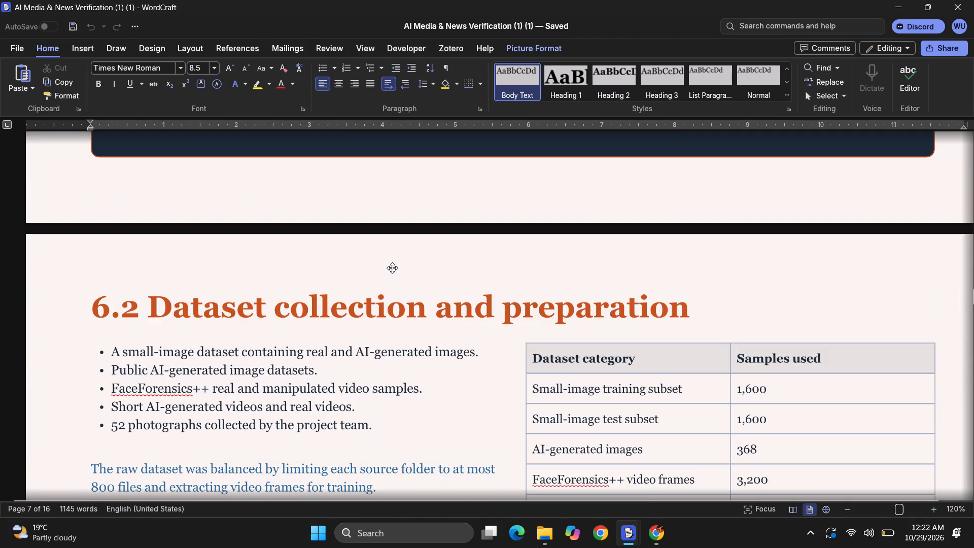
scroll(392, 268, "up", 3)
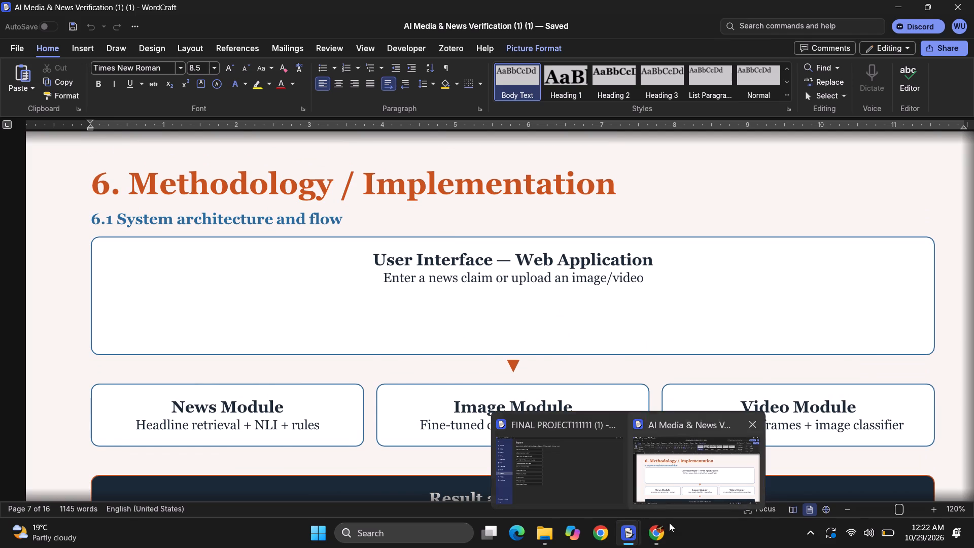
Open Smart_AIoT_Tomato_Project.pdf from Downloads and go to its title slide.
left_click(541, 530)
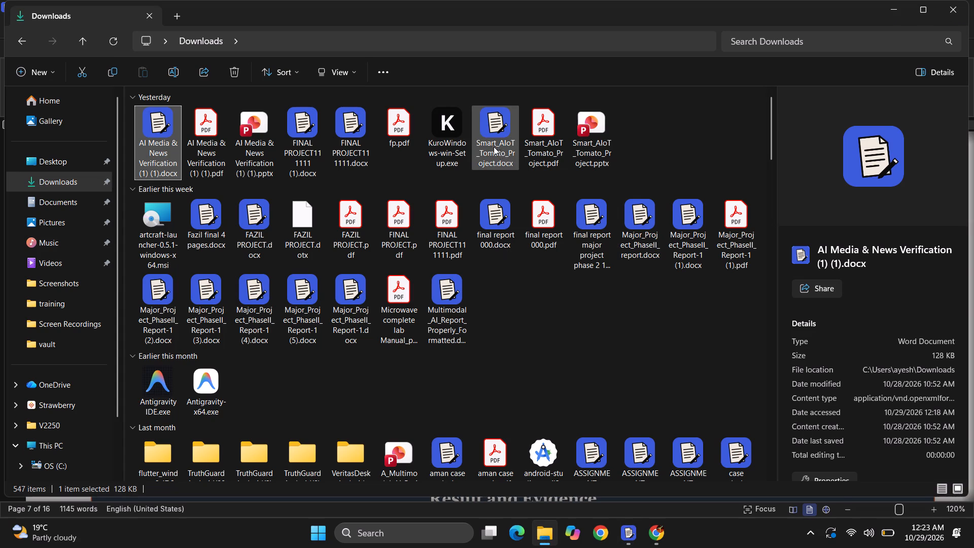
double_click(539, 144)
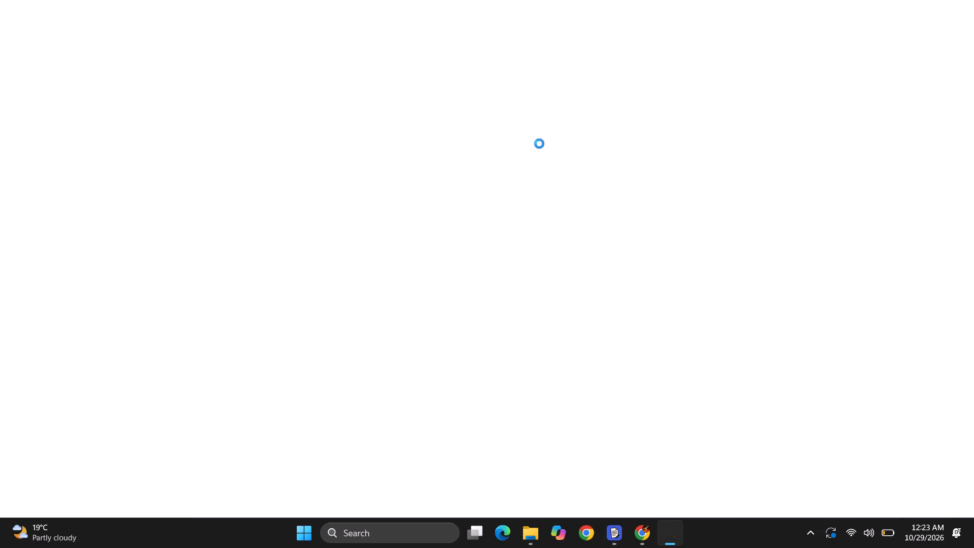
scroll(476, 311, "down", 4)
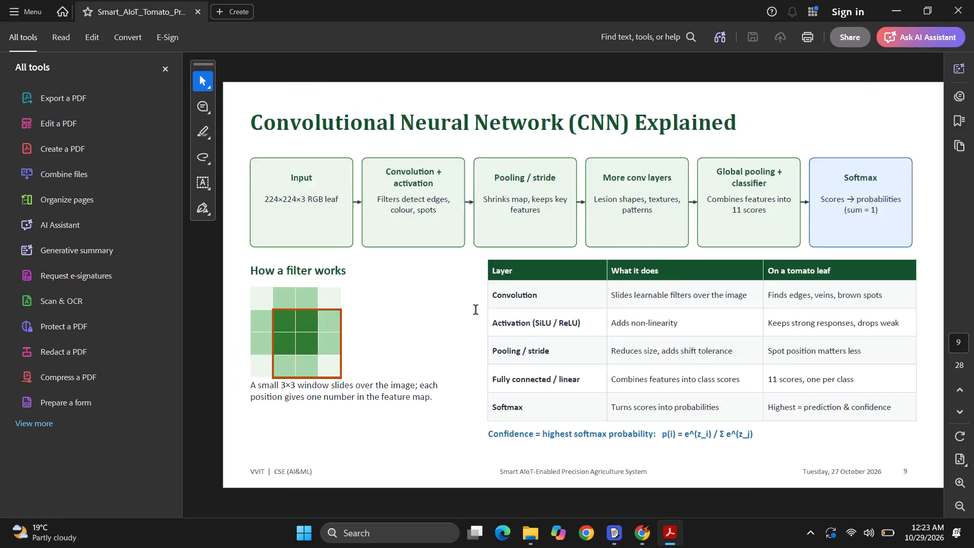
scroll(476, 311, "up", 17)
scroll(476, 311, "up", 20)
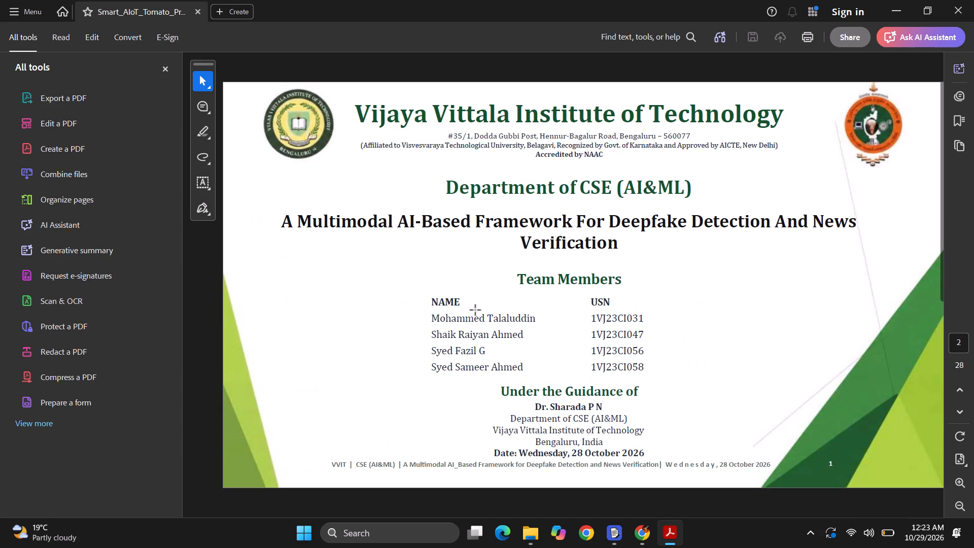
scroll(476, 311, "up", 1)
Look through the slides from Objectives through the CNN, prediction and image-processing slides to the Methodology slide.
key("Down")
key("Down")
key("Down")
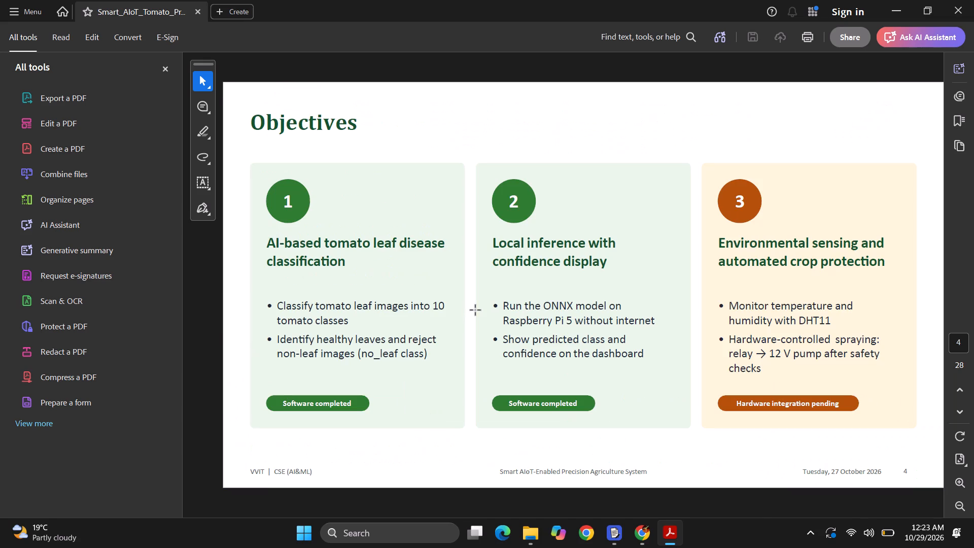
key("Down")
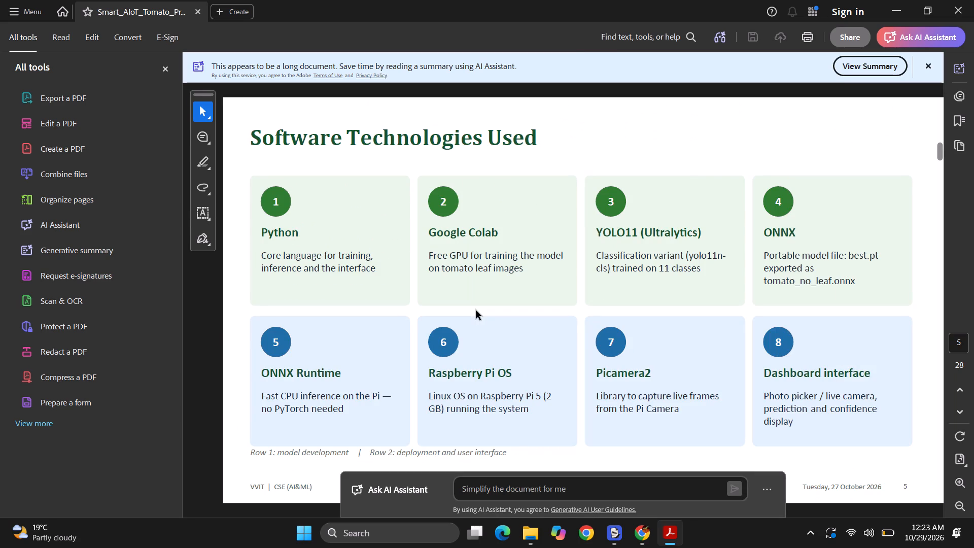
key("Down")
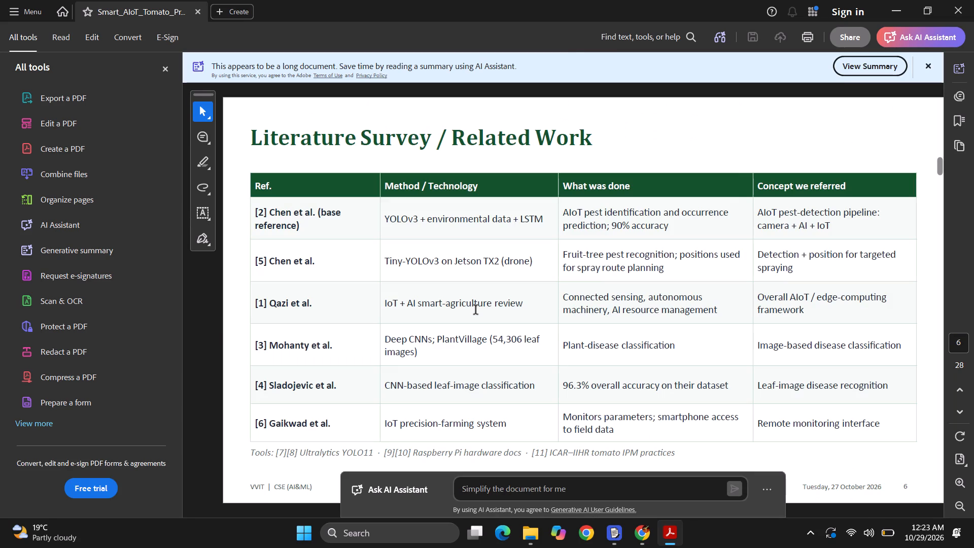
key("Down")
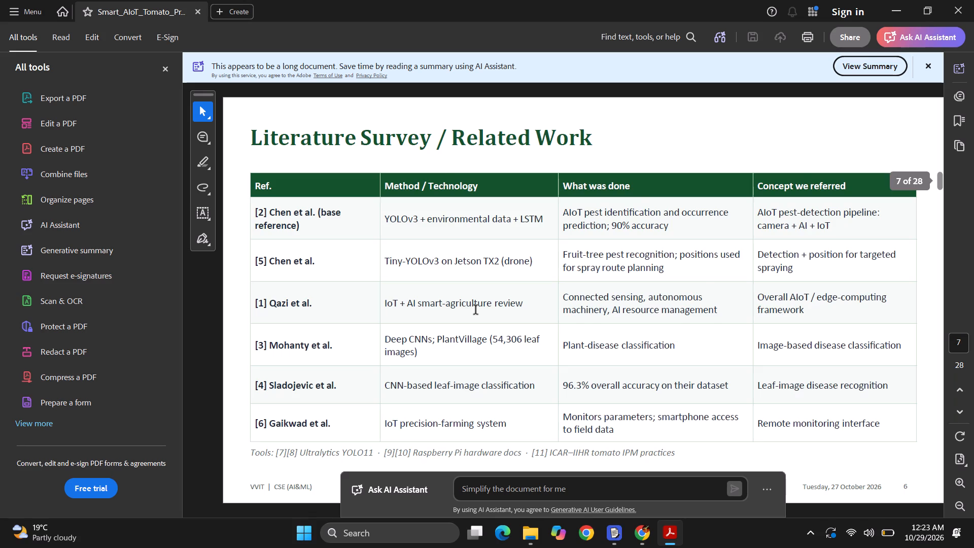
key("Down")
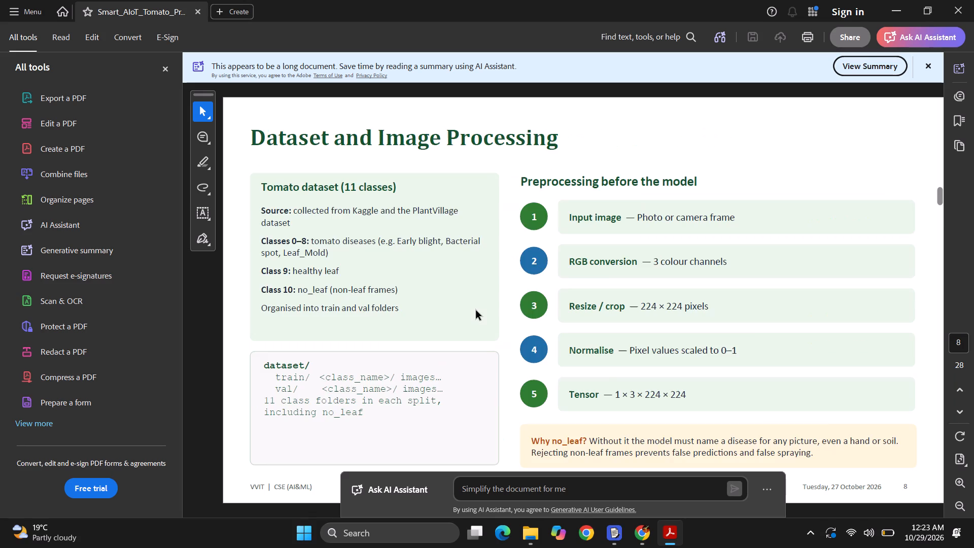
key("Down")
key("Down")
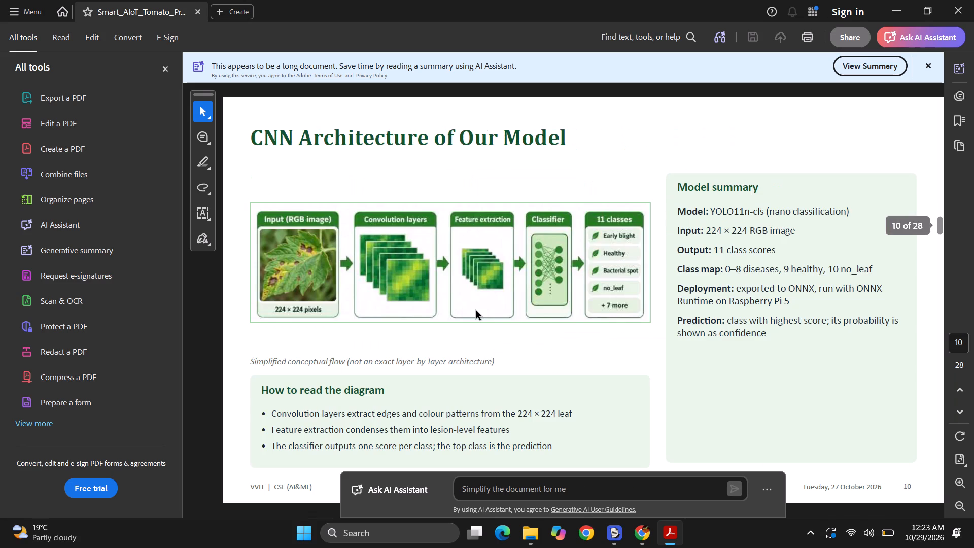
key("Down")
key("Down")
key("Down")
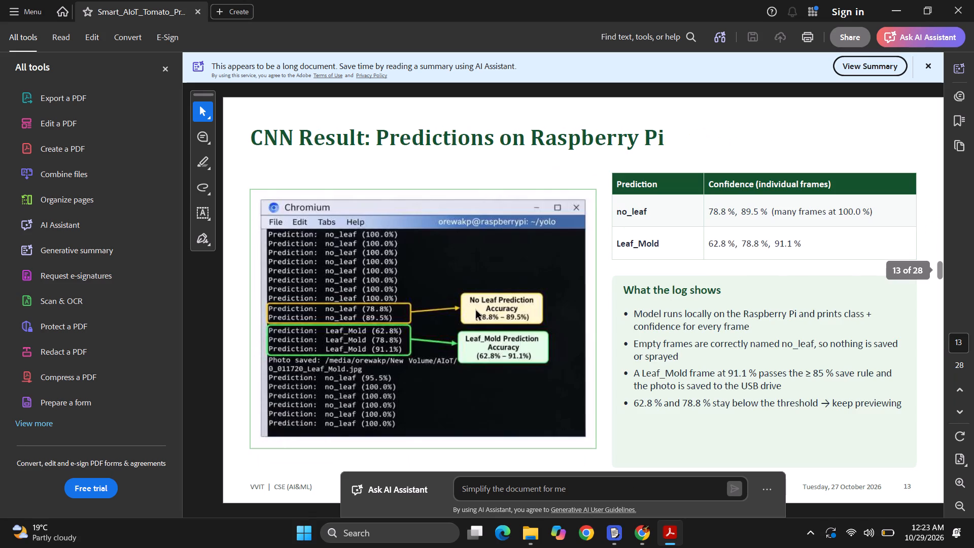
key("Down")
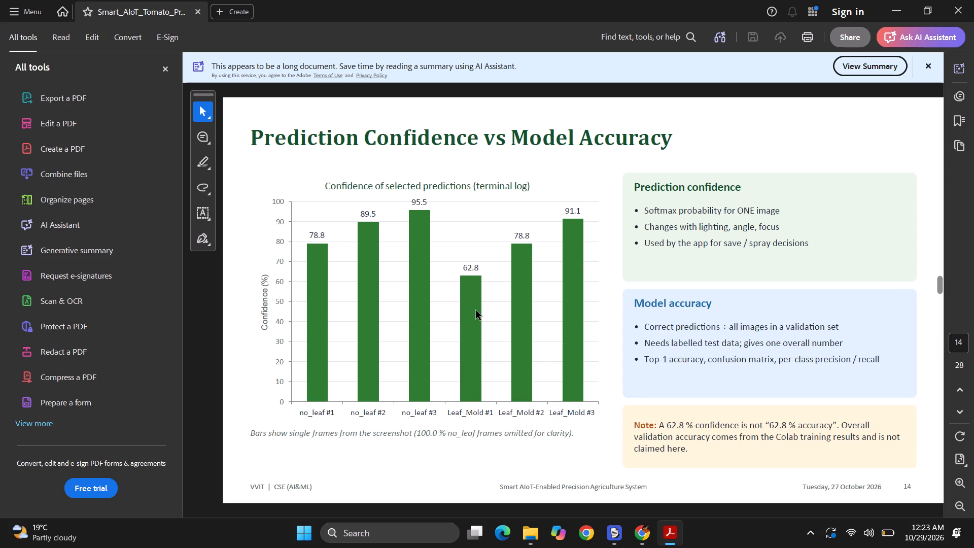
key("Down")
key("Down")
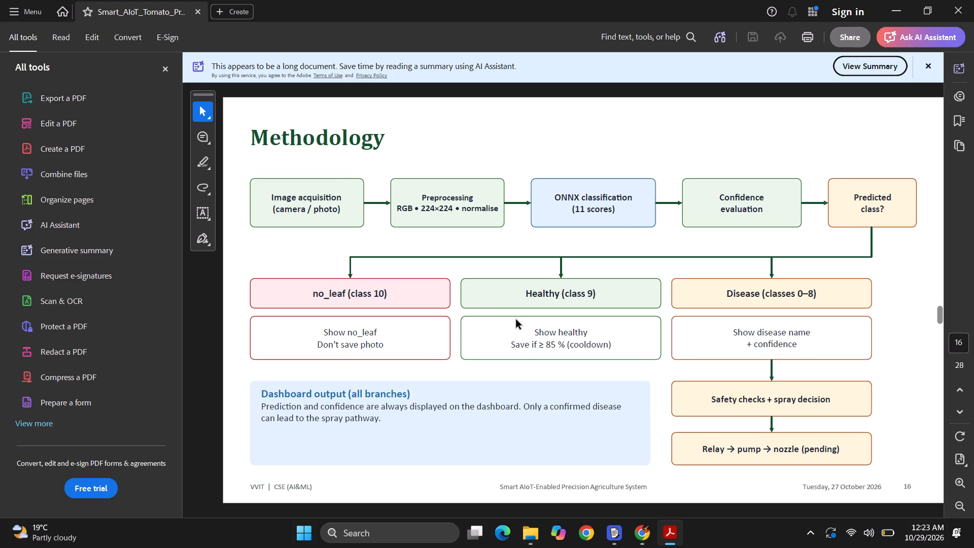
scroll(516, 320, "down", 1)
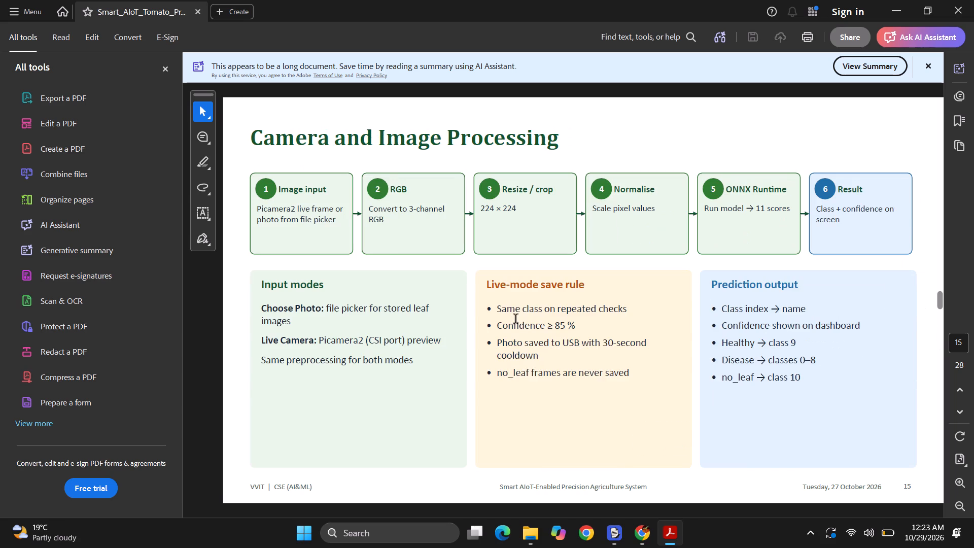
scroll(516, 320, "down", 1)
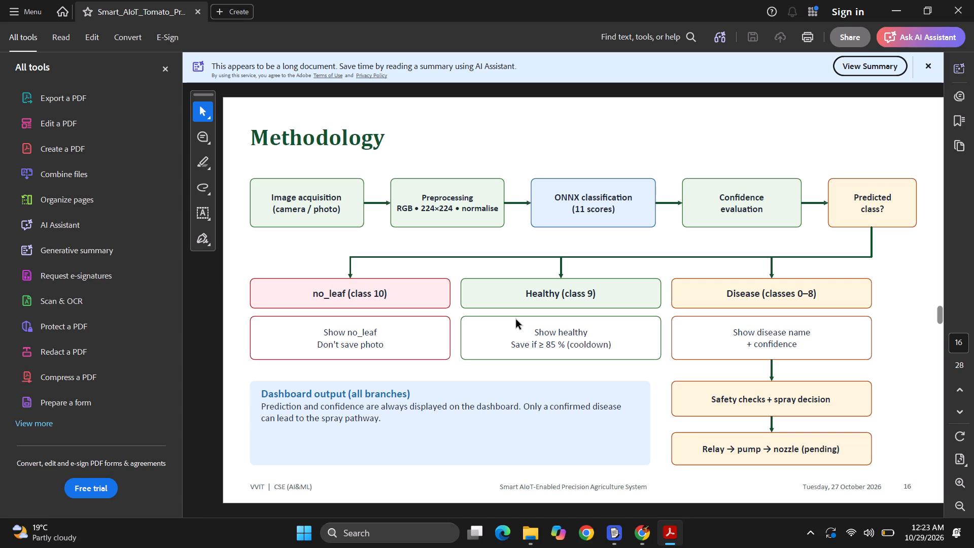
Capture a screenshot of the Methodology slide's heading and flow diagram with Adobe Express Photos.
key("shift+super+s")
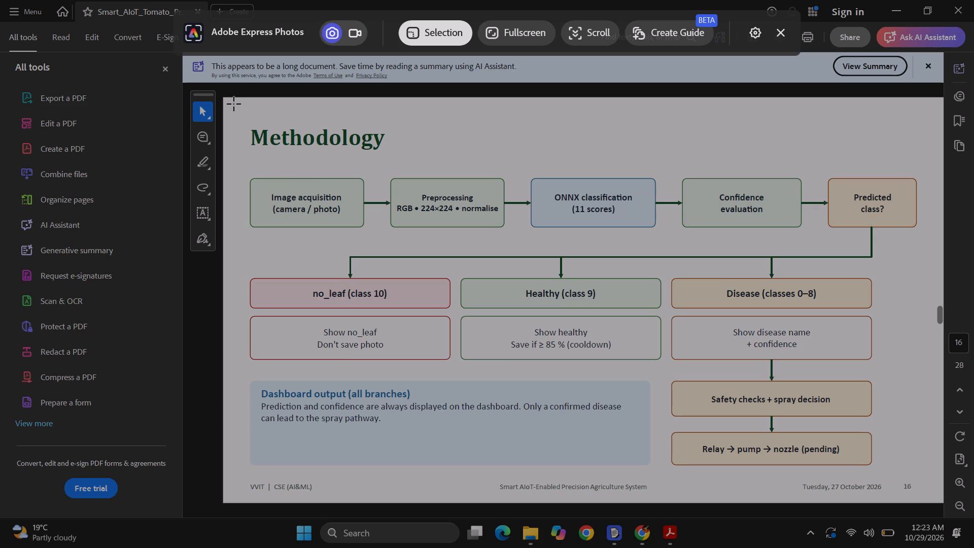
left_click_drag(234, 104, 892, 451)
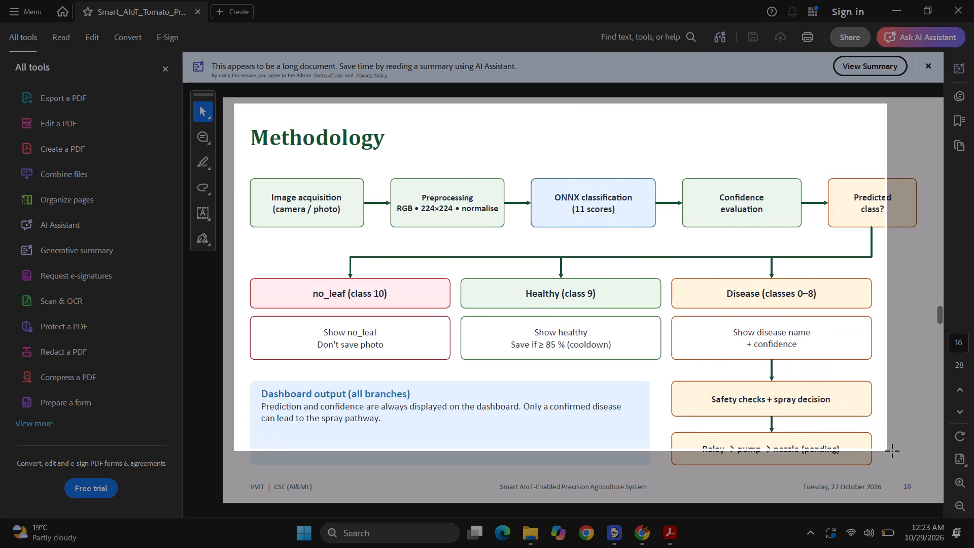
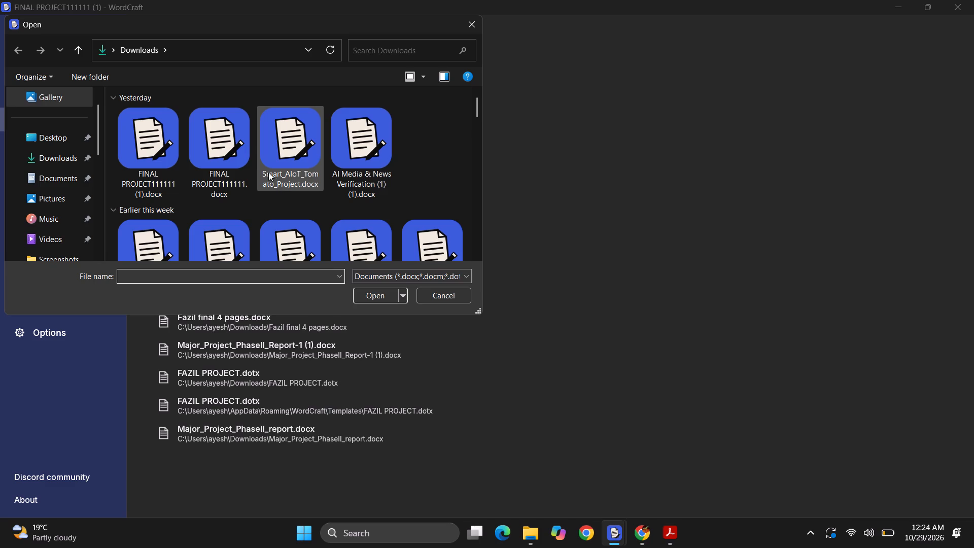
Open the FINAL PROJECT111111 (1) document from Downloads and look over its title page and the certificate page's signature section.
double_click(155, 161)
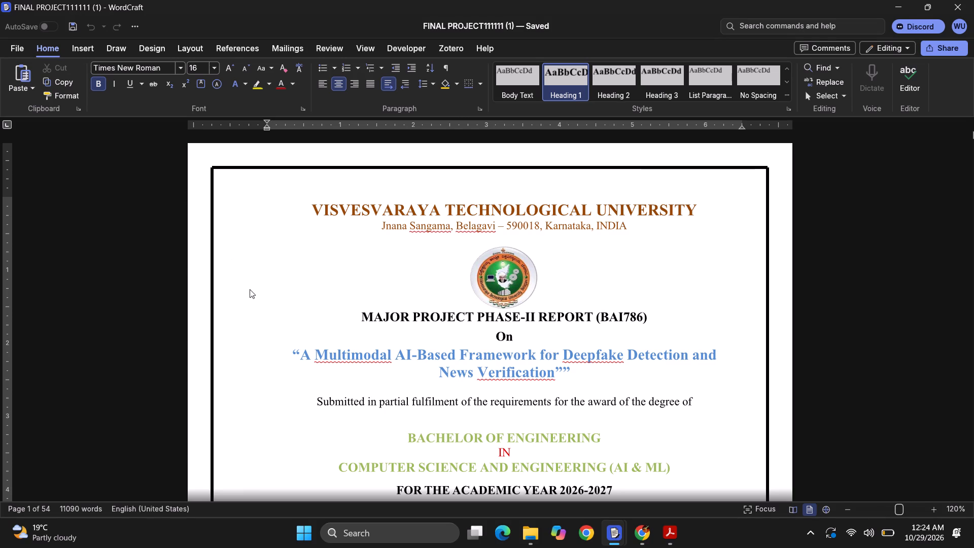
scroll(252, 296, "down", 1)
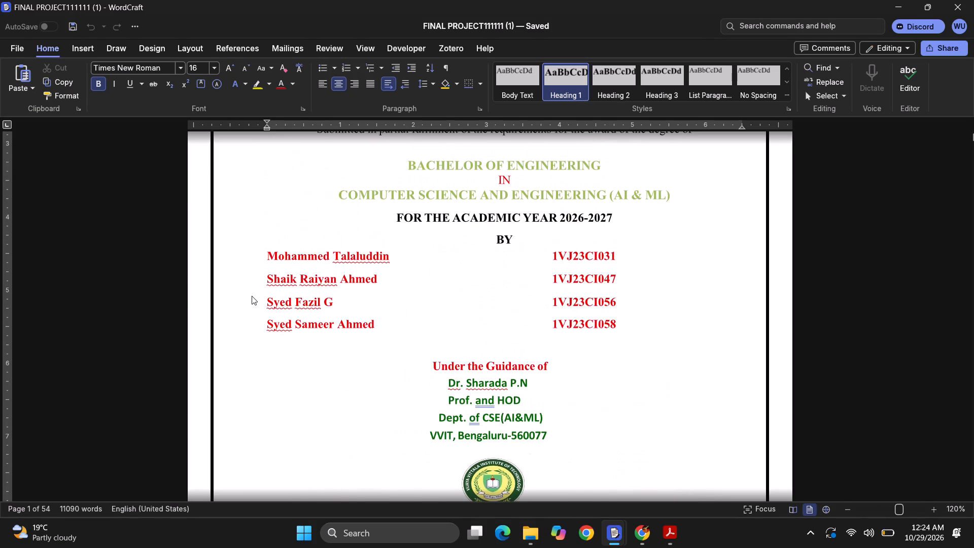
scroll(252, 296, "down", 15)
scroll(252, 296, "up", 1)
scroll(252, 296, "down", 15)
scroll(252, 296, "up", 4)
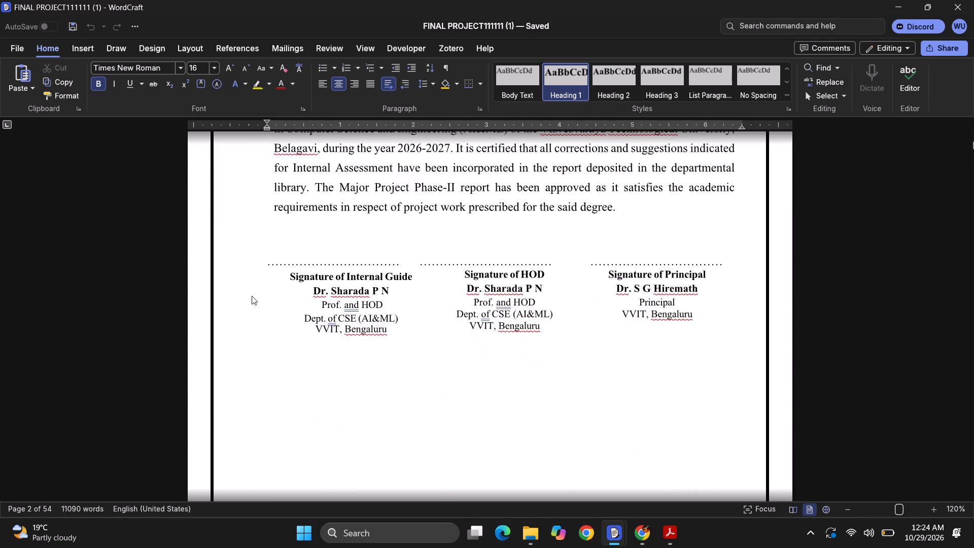
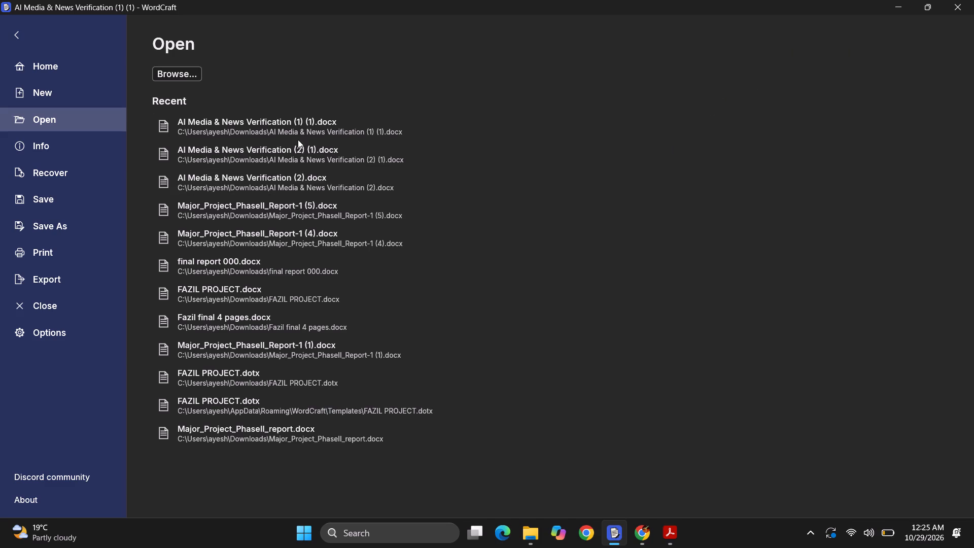
Browse the computer's files for the FINAL PROJECT111111 (1) report and open it.
left_click(176, 72)
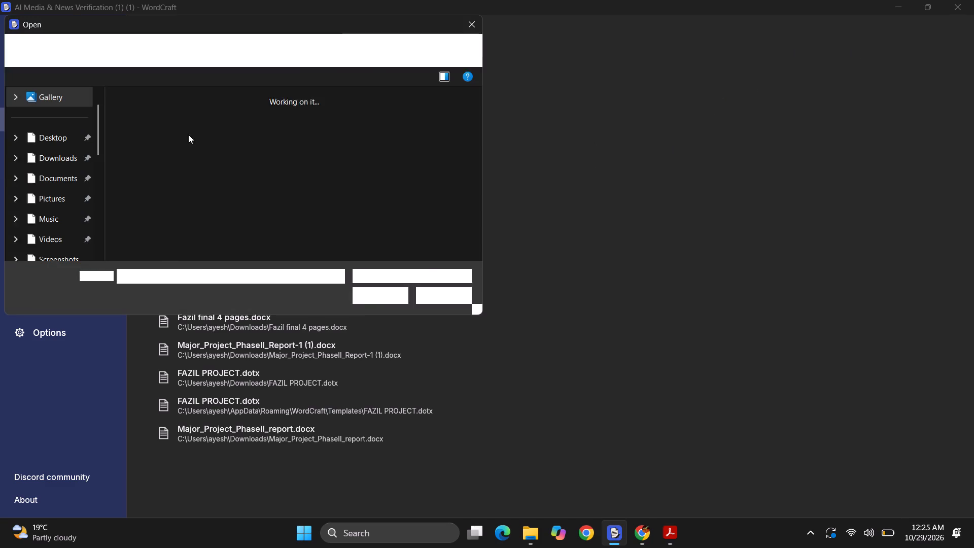
double_click(146, 147)
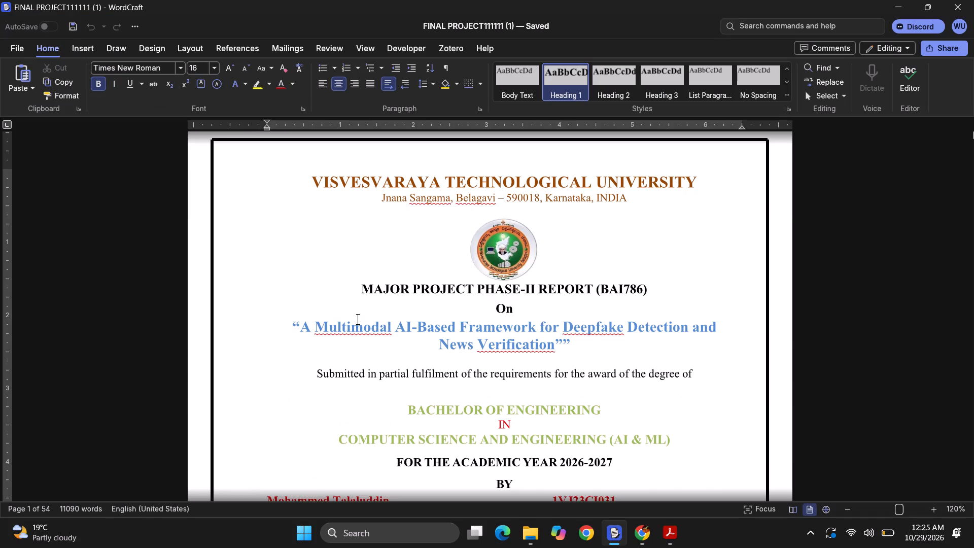
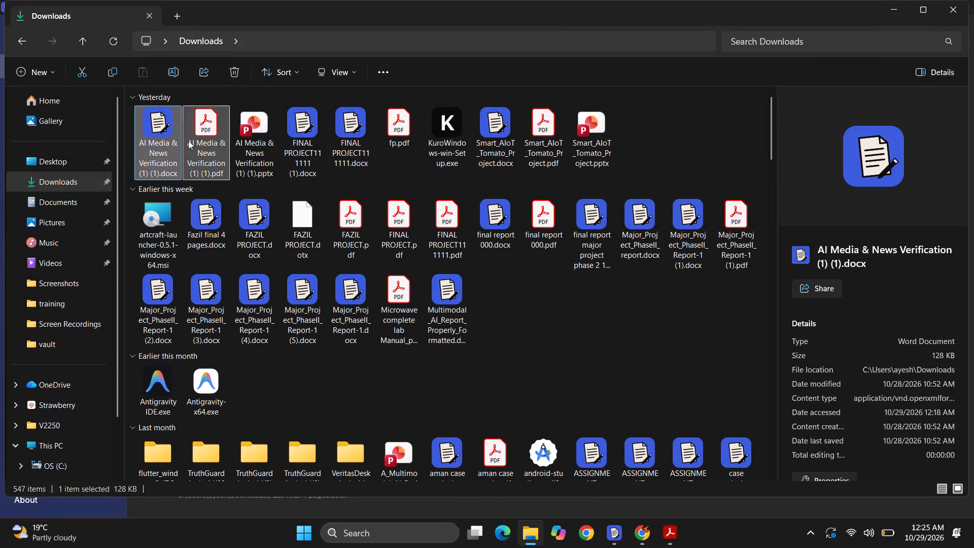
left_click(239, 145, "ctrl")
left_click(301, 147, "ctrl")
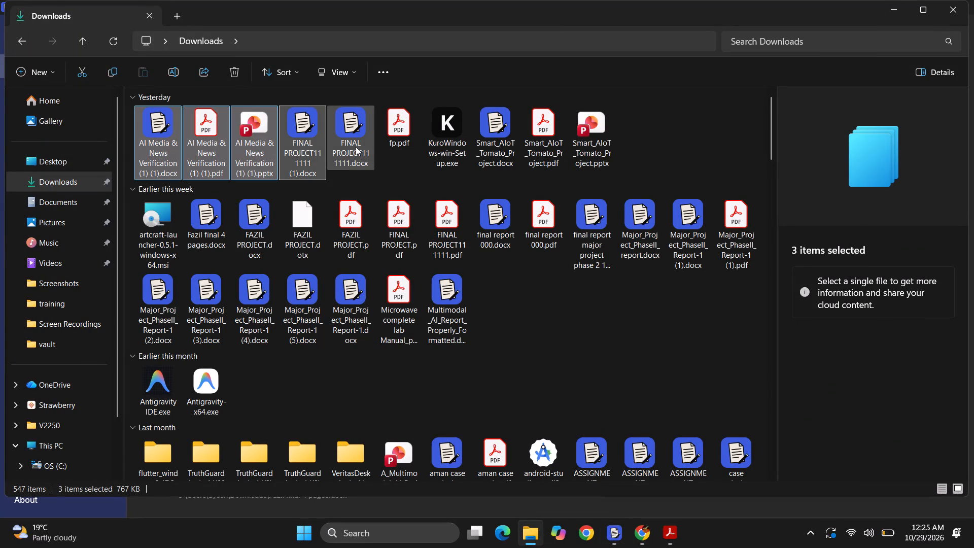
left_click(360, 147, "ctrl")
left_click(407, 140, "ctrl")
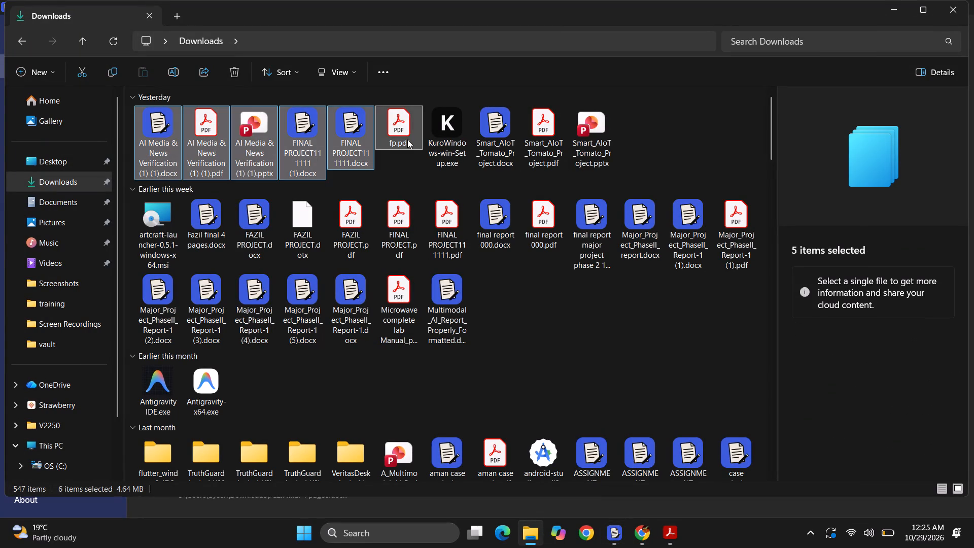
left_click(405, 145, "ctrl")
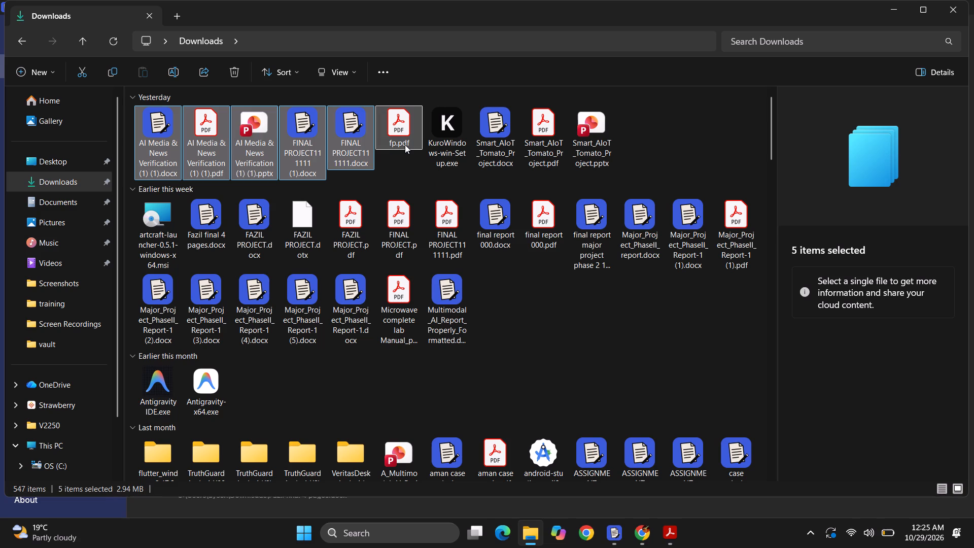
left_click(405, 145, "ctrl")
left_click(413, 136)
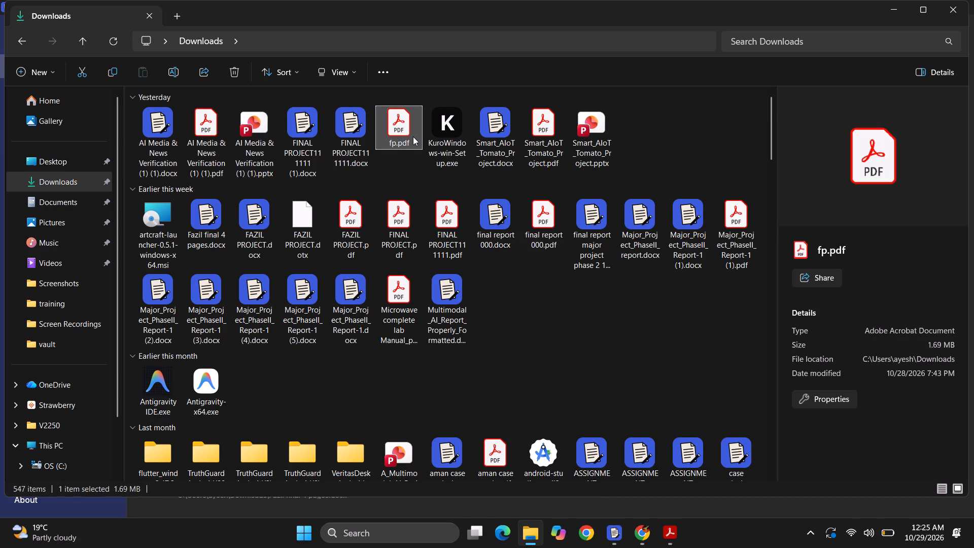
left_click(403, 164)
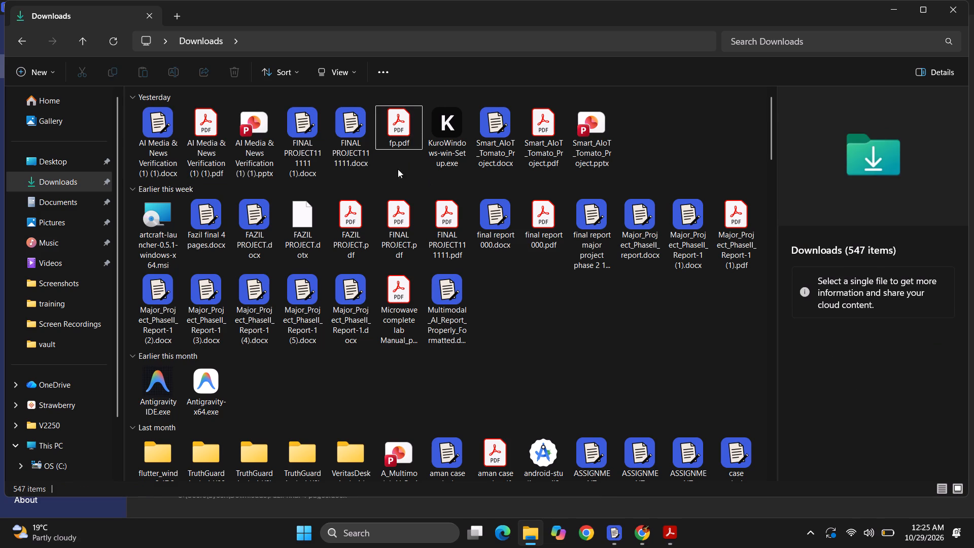
Delete the three AI Media & News Verification (1) (1) files and both FINAL PROJECT111111 Word documents dated yesterday from Downloads.
left_click(361, 148)
left_click(312, 143, "ctrl")
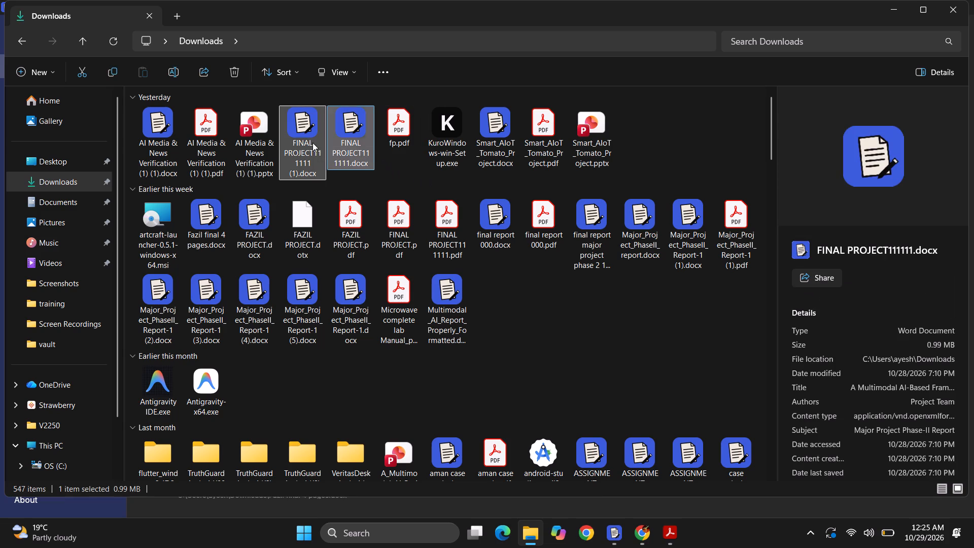
left_click(266, 135, "ctrl")
left_click(225, 129, "ctrl")
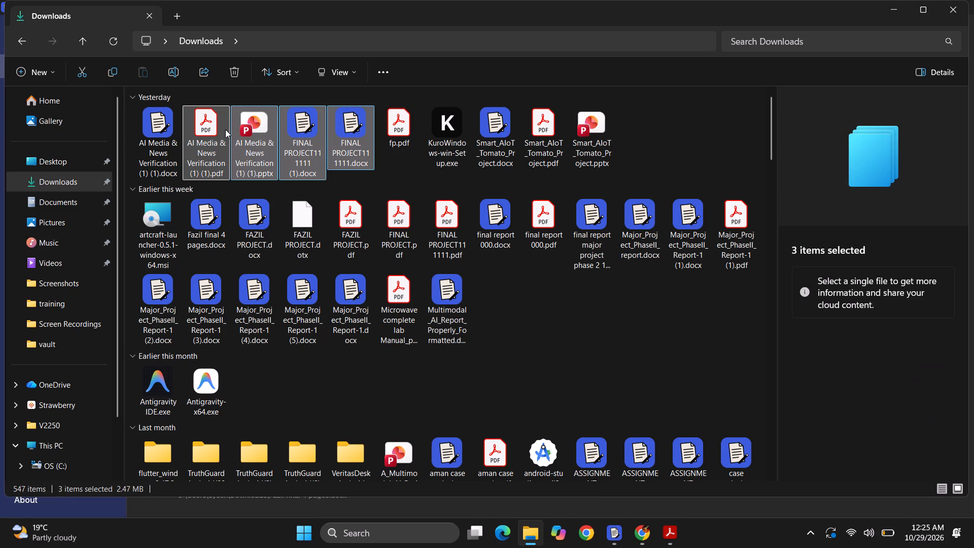
left_click(175, 124, "ctrl")
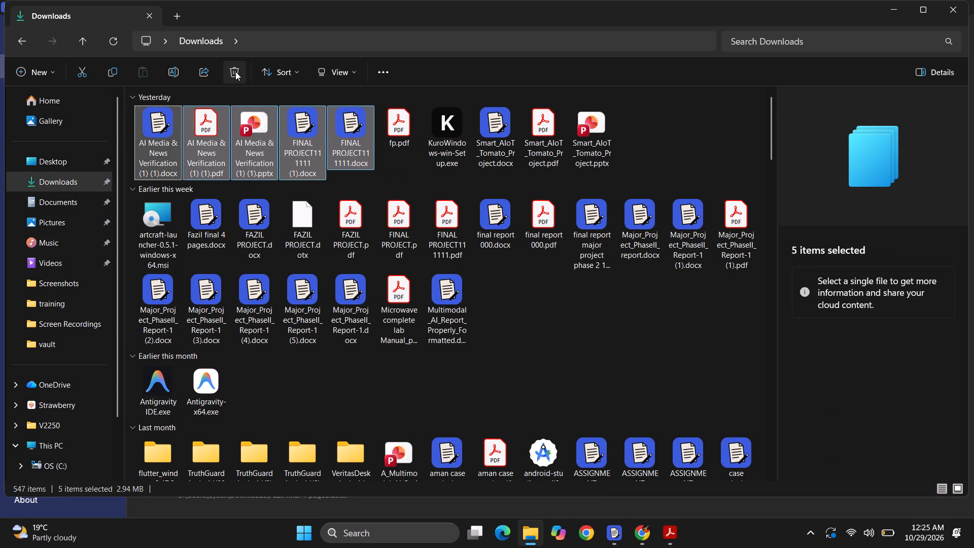
left_click(235, 72)
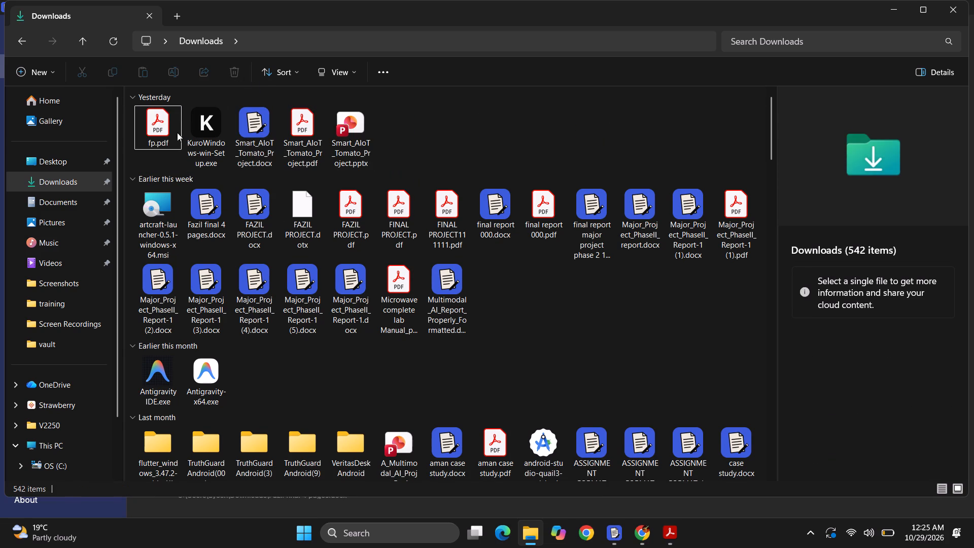
Open fp.pdf from Downloads, review its title, certificate, declaration and acknowledgement pages, and return to the Downloads folder.
double_click(163, 130)
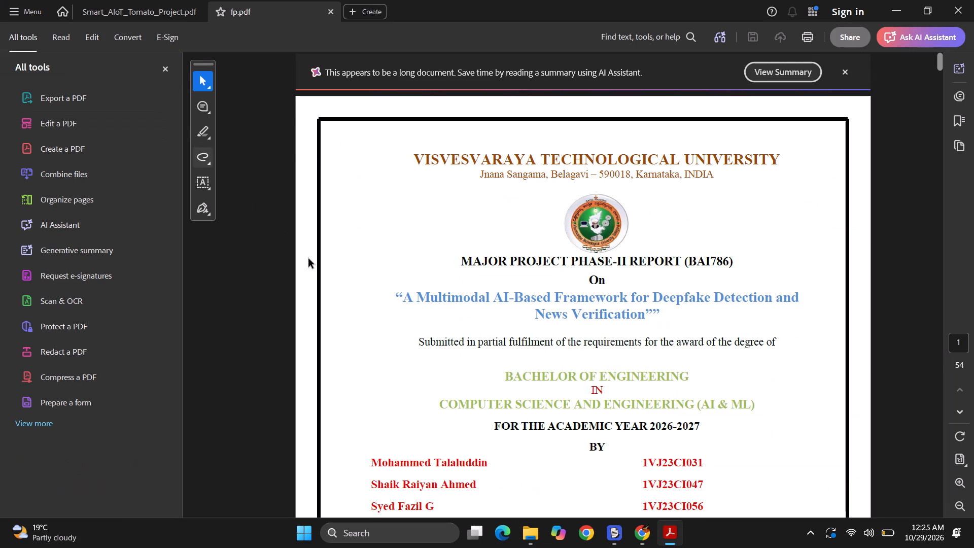
scroll(380, 314, "down", 3)
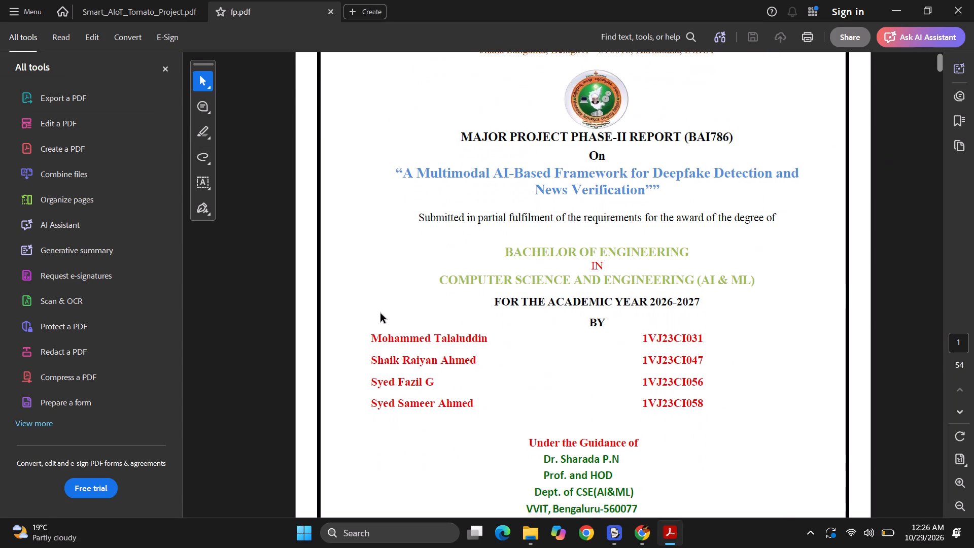
scroll(380, 314, "down", 12)
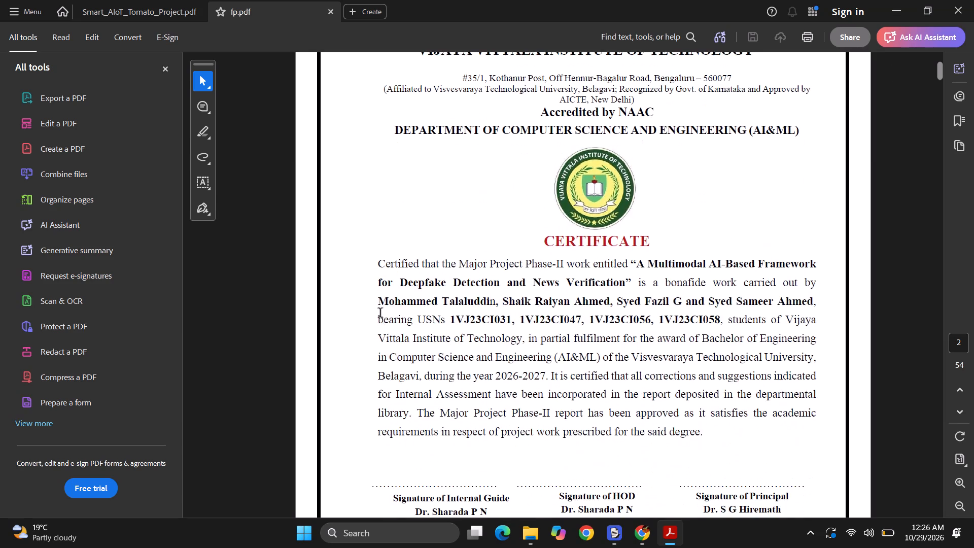
scroll(380, 314, "down", 7)
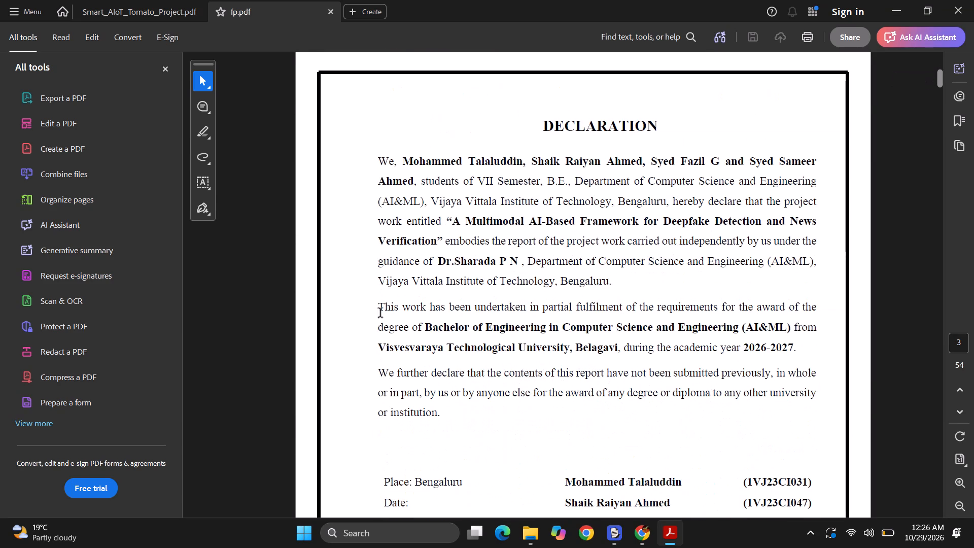
scroll(380, 314, "down", 8)
scroll(380, 314, "up", 1)
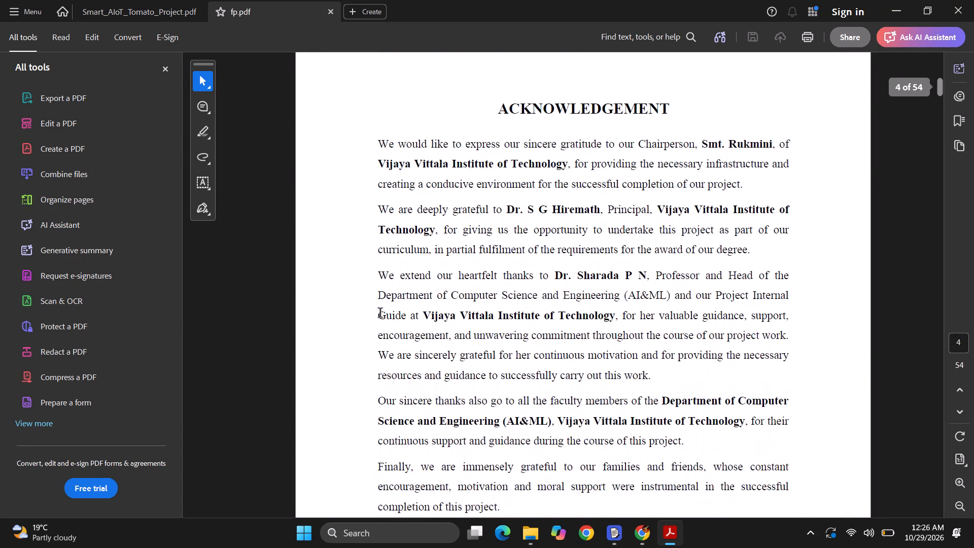
scroll(380, 314, "up", 9)
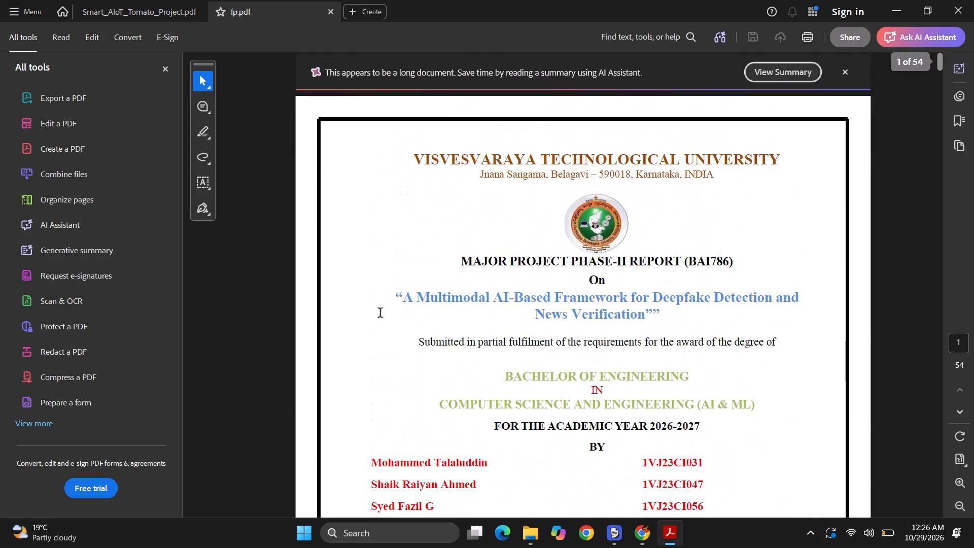
scroll(380, 314, "down", 2)
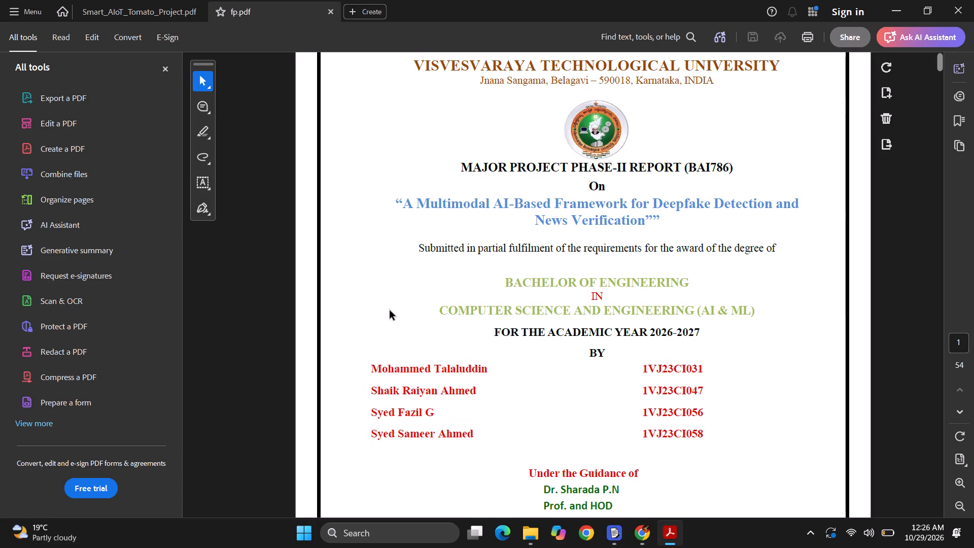
left_click(903, 9)
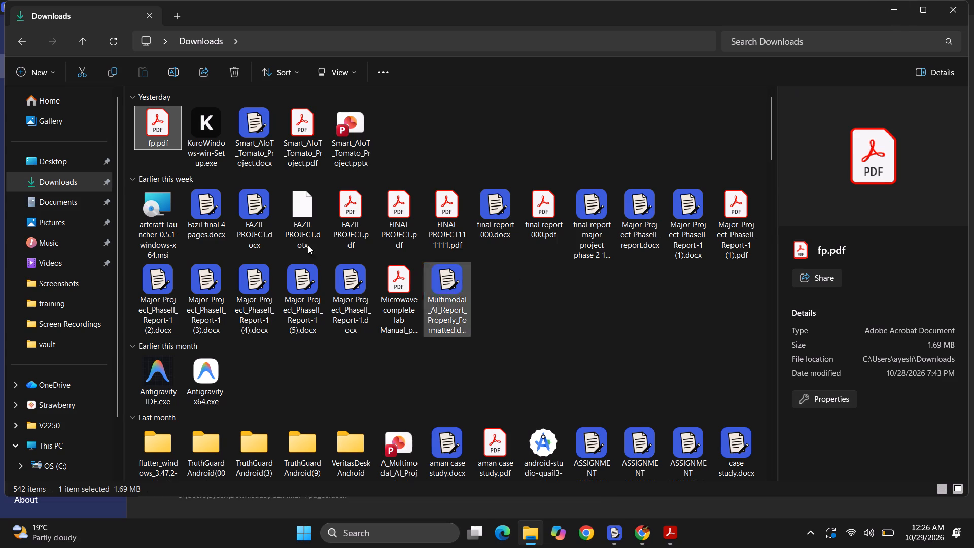
Switch to WordCraft and try to reopen FINAL PROJECT111111 (1).docx from the recent documents.
scroll(376, 284, "up", 2)
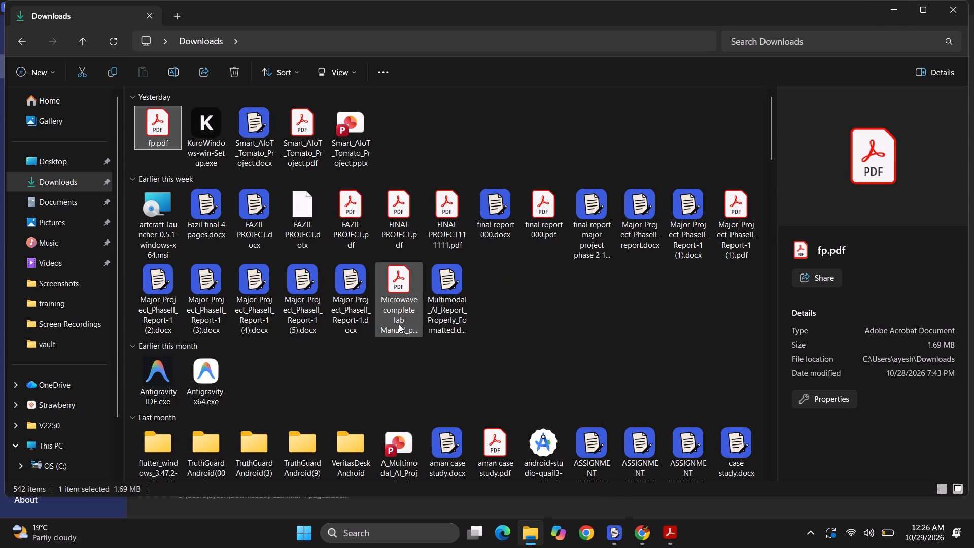
left_click(610, 547)
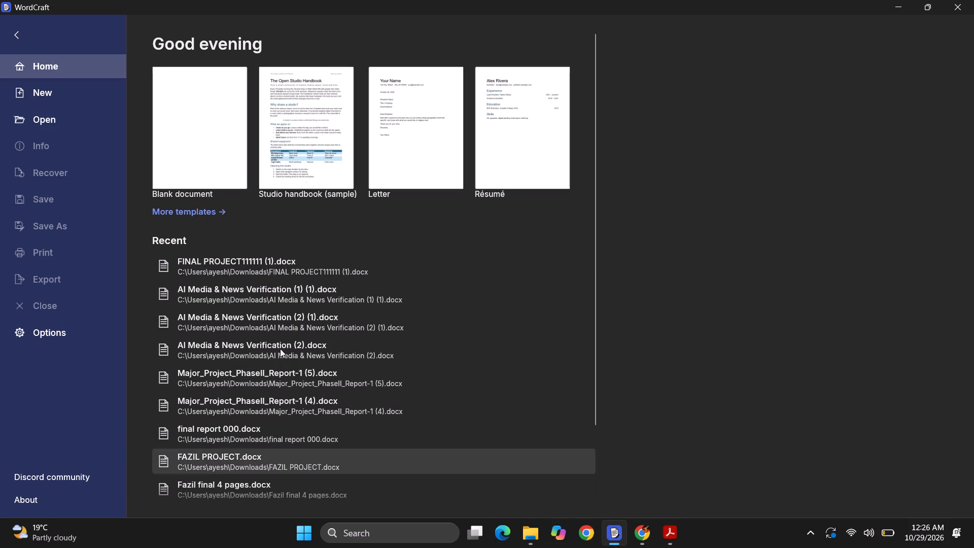
double_click(249, 277)
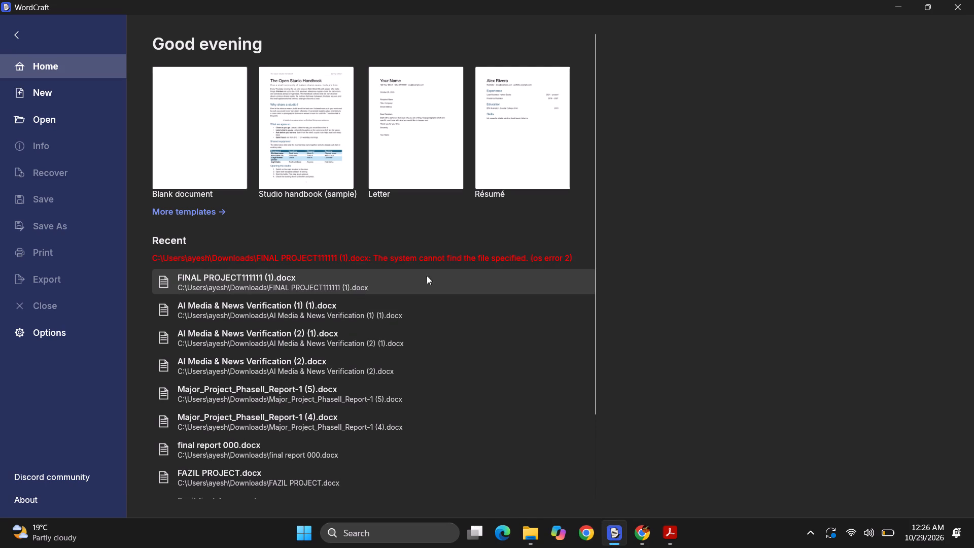
double_click(381, 282)
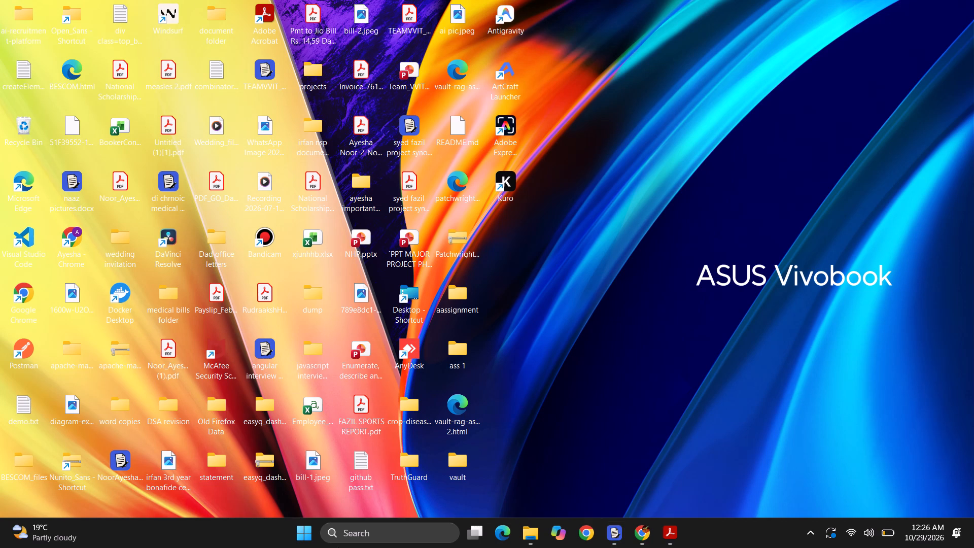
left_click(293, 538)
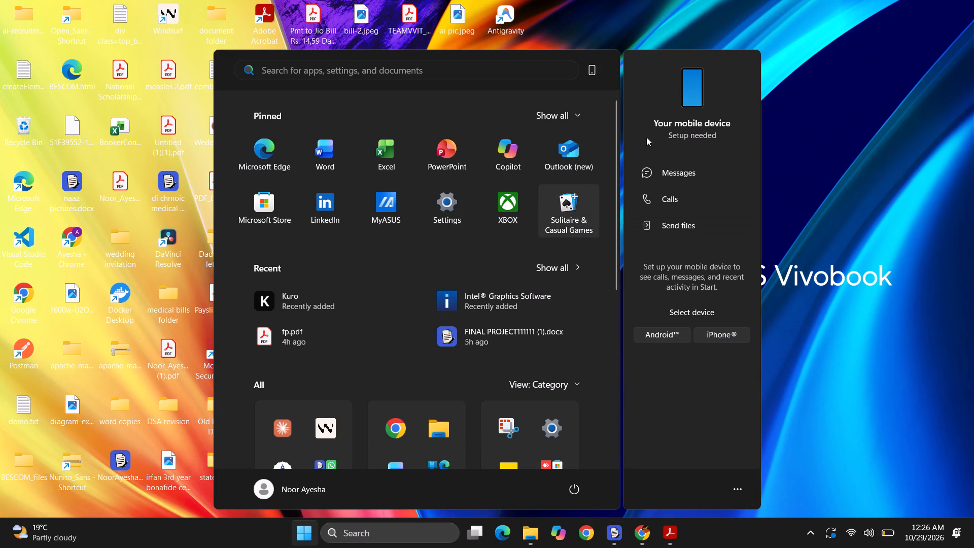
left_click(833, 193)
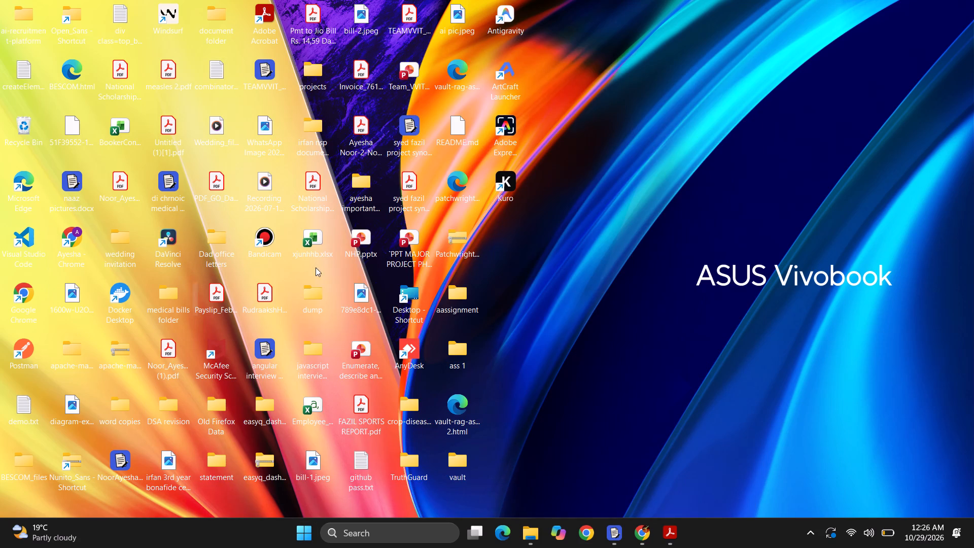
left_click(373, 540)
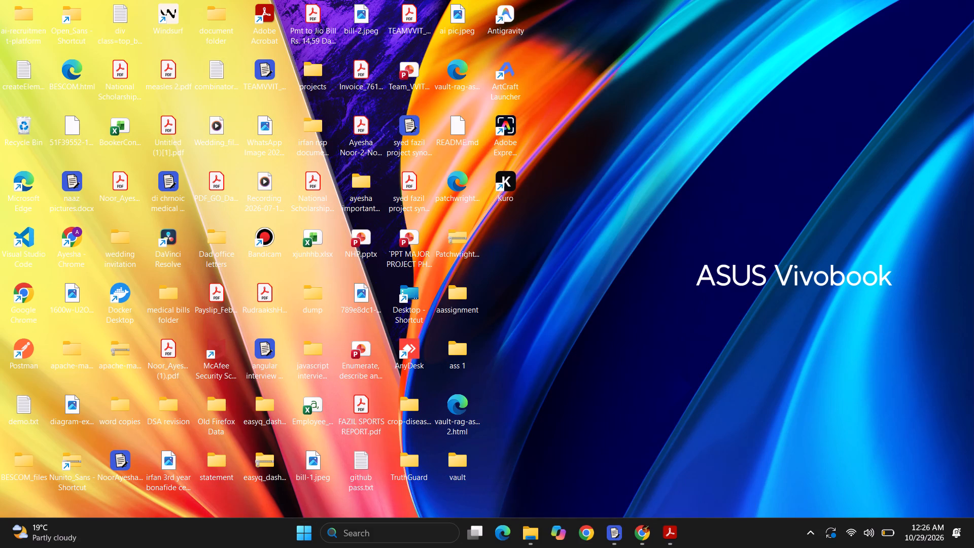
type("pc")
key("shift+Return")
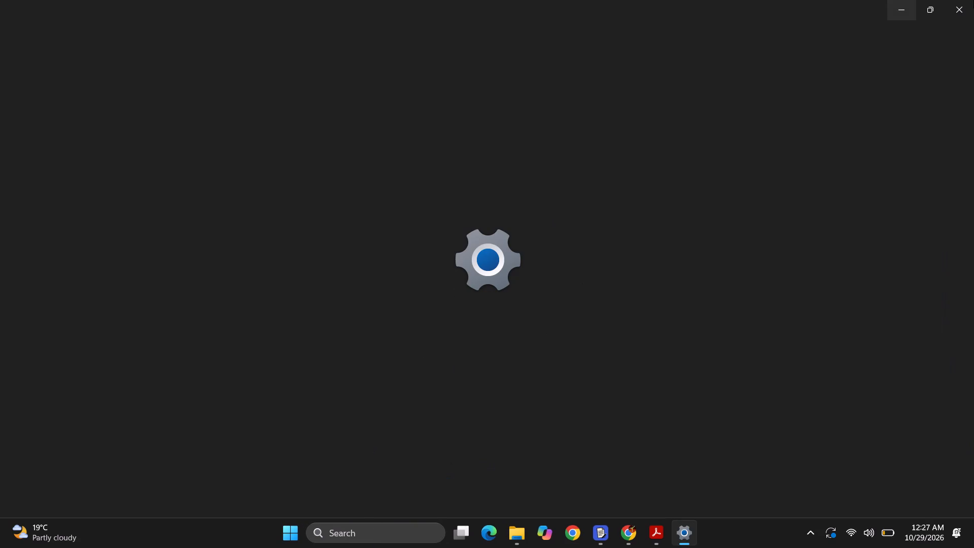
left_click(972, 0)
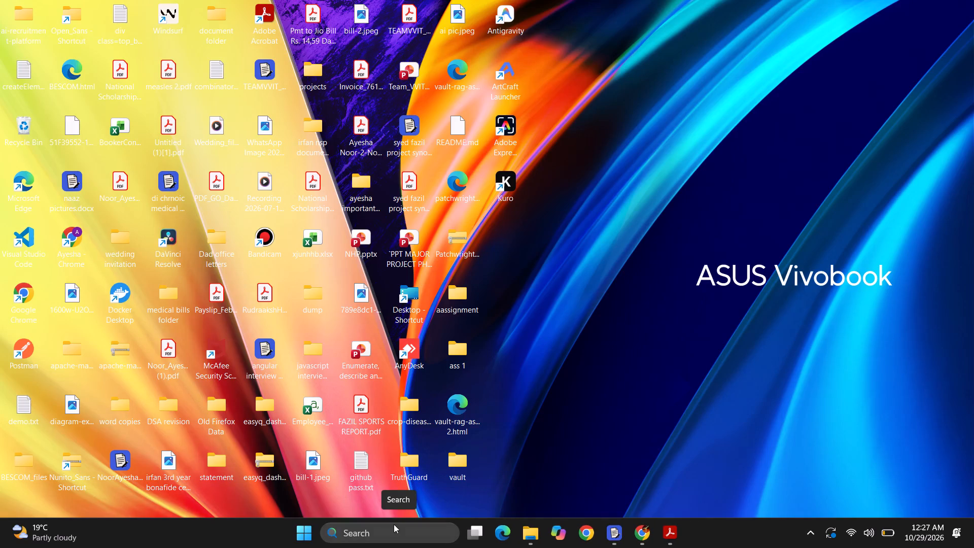
Open the Desktop folder from its shortcut and search it for "recy".
double_click(402, 287)
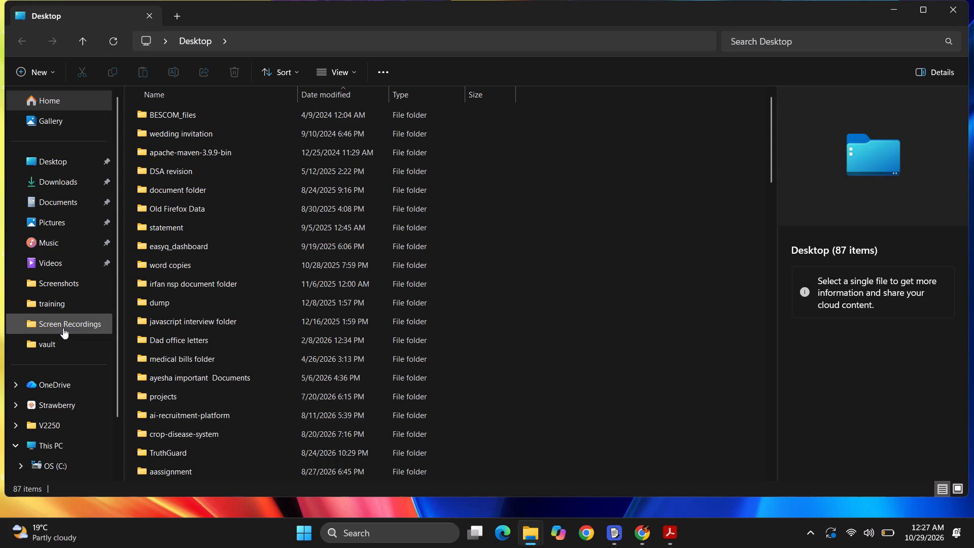
scroll(63, 328, "down", 4)
scroll(75, 315, "up", 5)
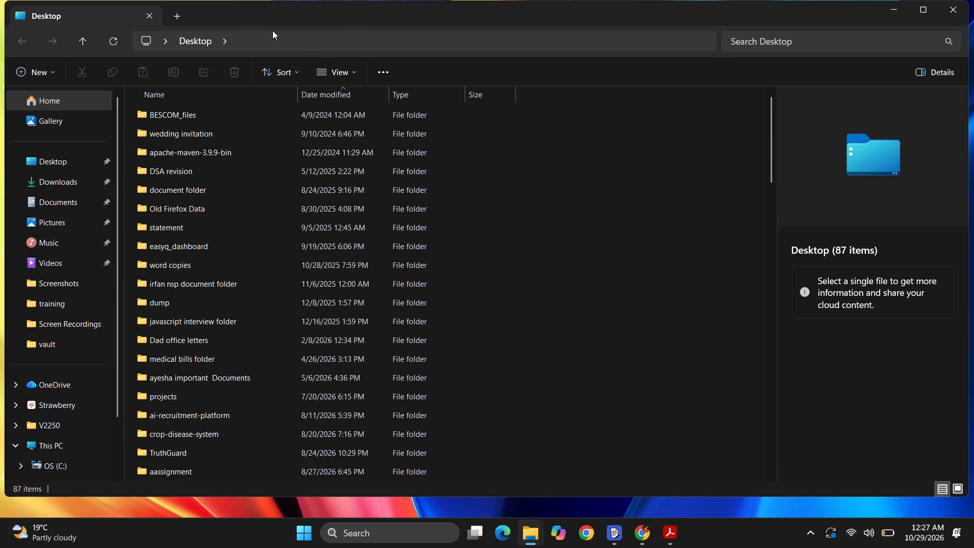
left_click(742, 42)
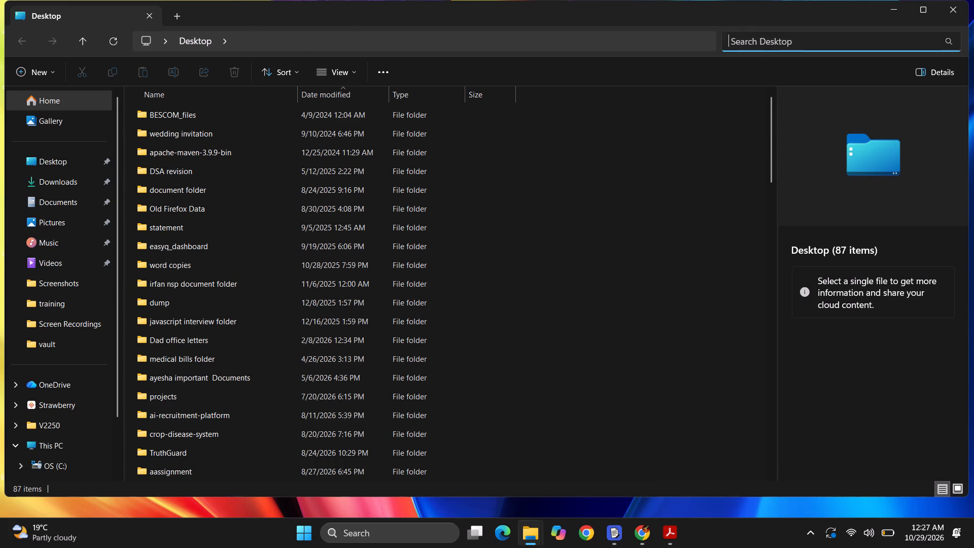
type("rec")
key("y")
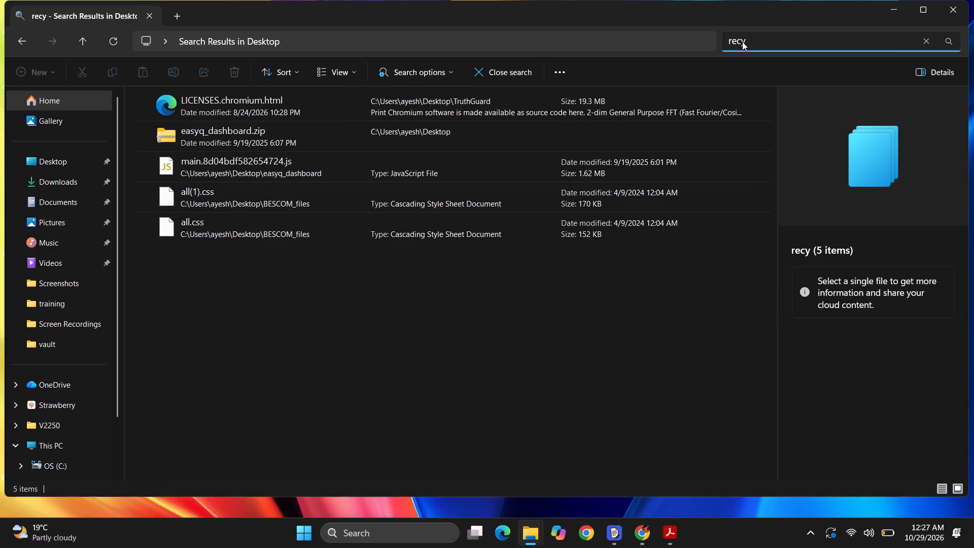
Replace the Desktop folder search with "bin".
key("BackSpace")
key("BackSpace")
key("BackSpace")
key("BackSpace")
key("BackSpace")
key("BackSpace")
key("BackSpace")
key("BackSpace")
key("BackSpace")
key("BackSpace")
type("bin")
key("Return")
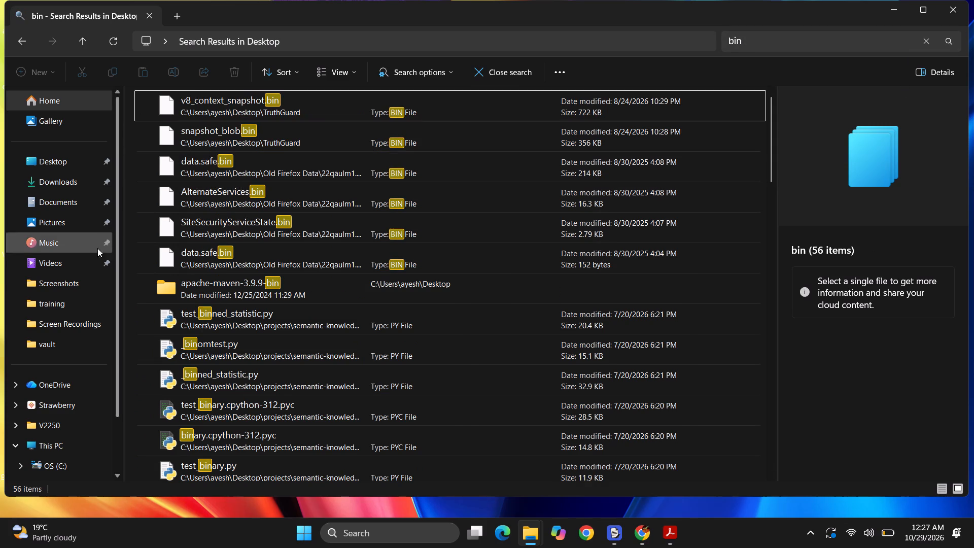
Look through the OneDrive folder and the root of the OS (C:) drive for the Recycle Bin.
scroll(41, 300, "down", 2)
left_click(41, 300)
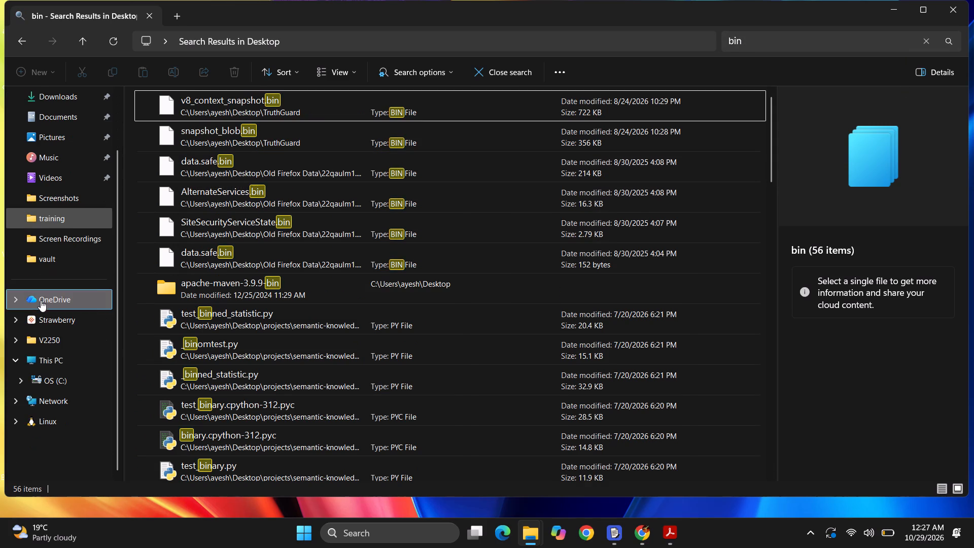
left_click(39, 340)
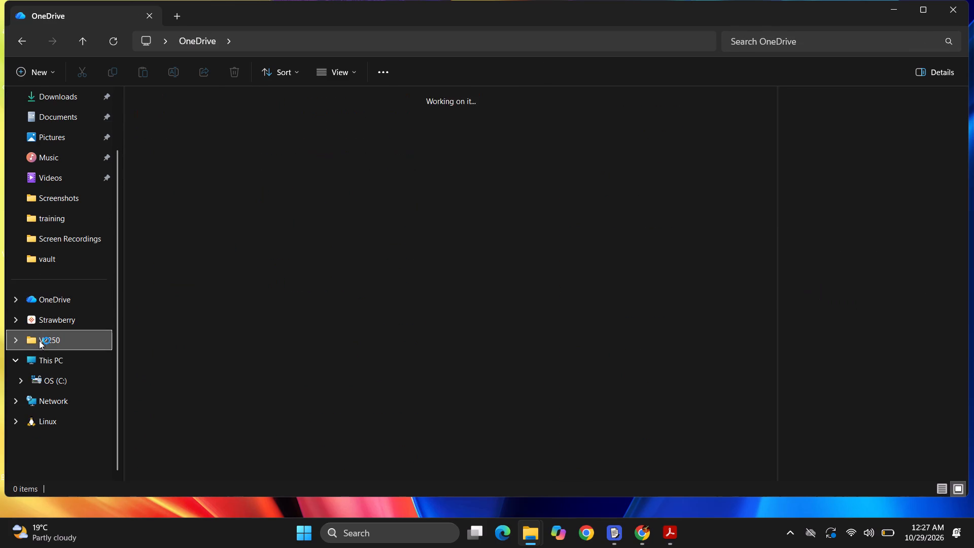
left_click(39, 294)
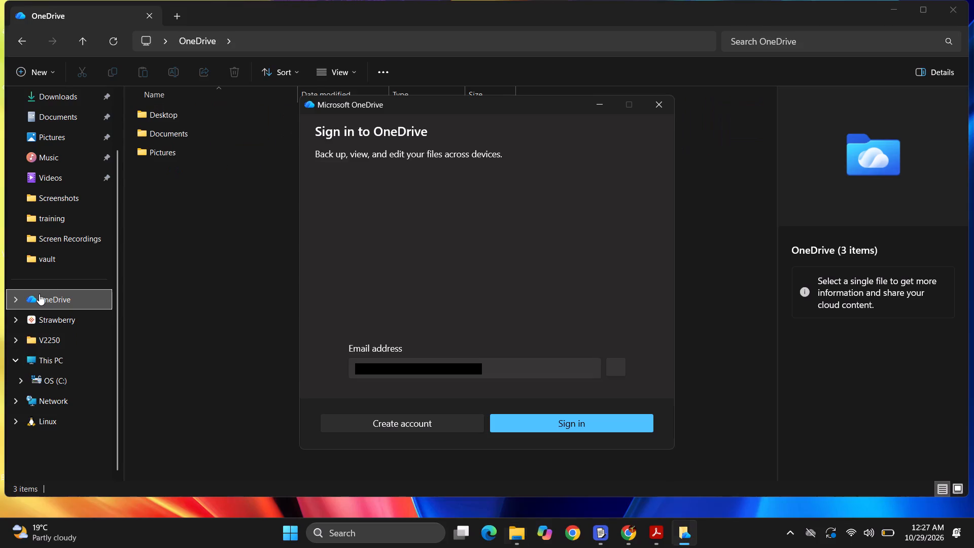
left_click(72, 358)
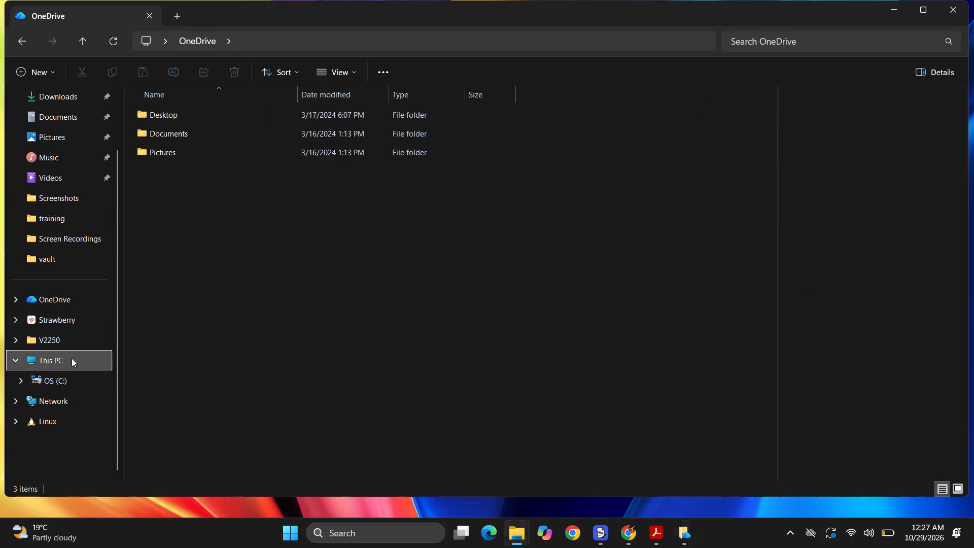
left_click(71, 380)
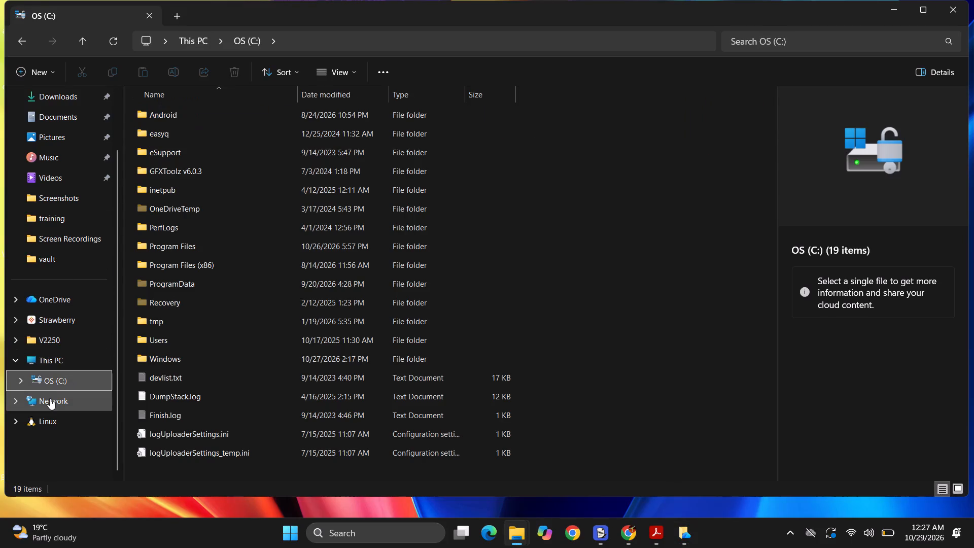
scroll(76, 317, "up", 4)
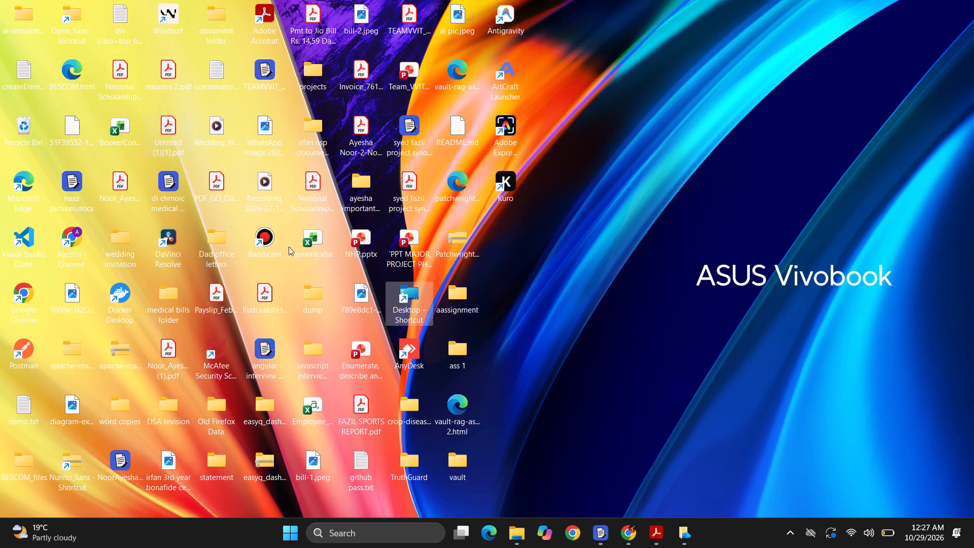
Search Windows for "bin", replace the search with "recy", and open the Recycle Bin.
left_click(385, 532)
type("bin")
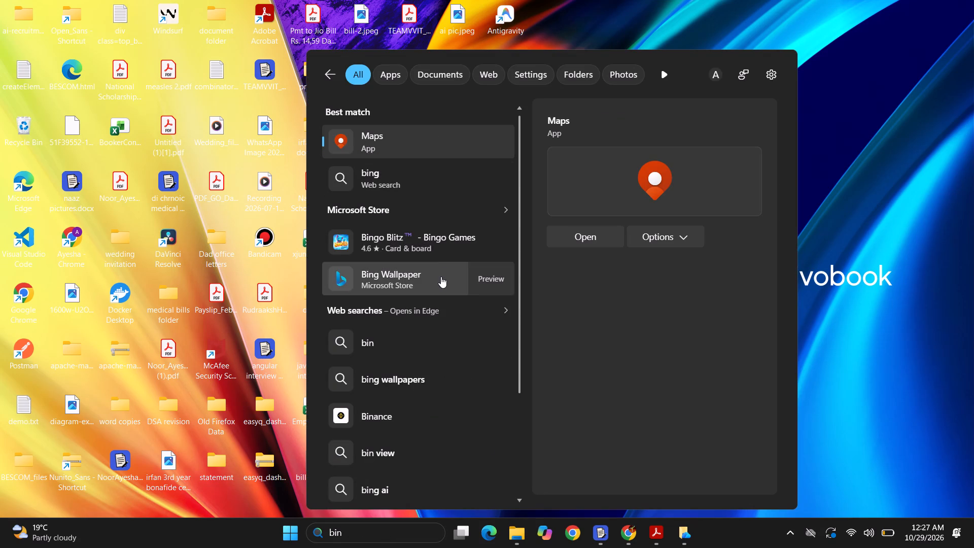
scroll(441, 277, "down", 1)
key("BackSpace")
key("BackSpace")
key("BackSpace")
key("BackSpace")
type("recy")
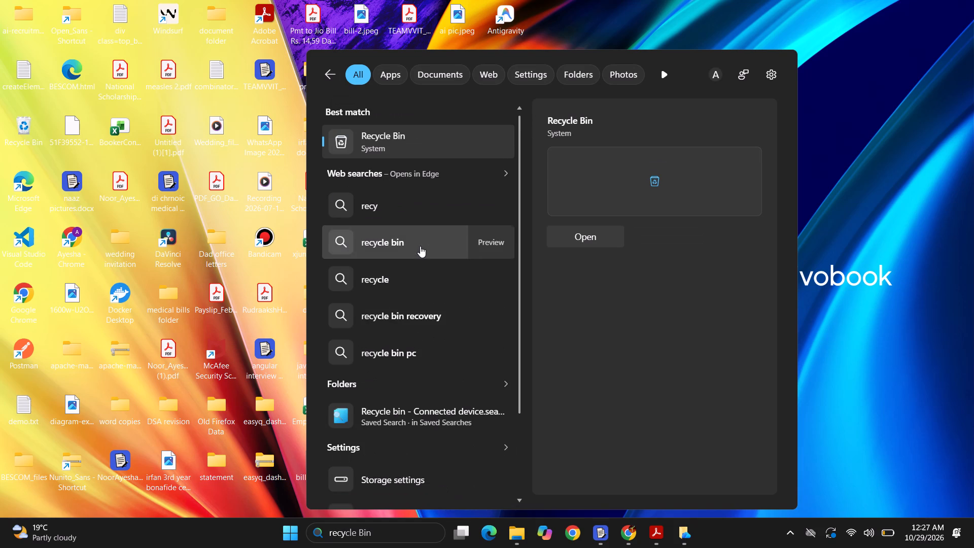
left_click_drag(420, 246, 423, 136)
left_click(423, 136)
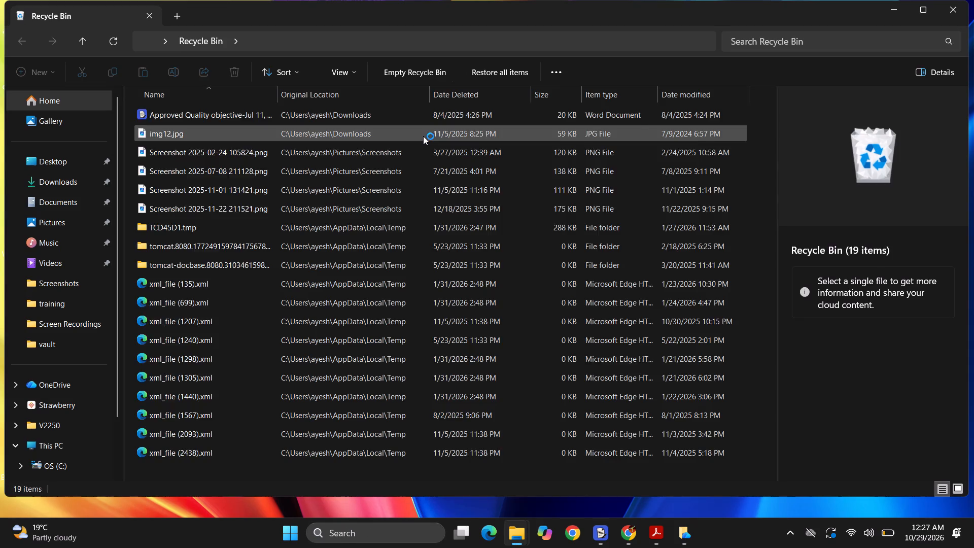
Look through the Recycle Bin's deleted items for the project document.
scroll(337, 208, "up", 3)
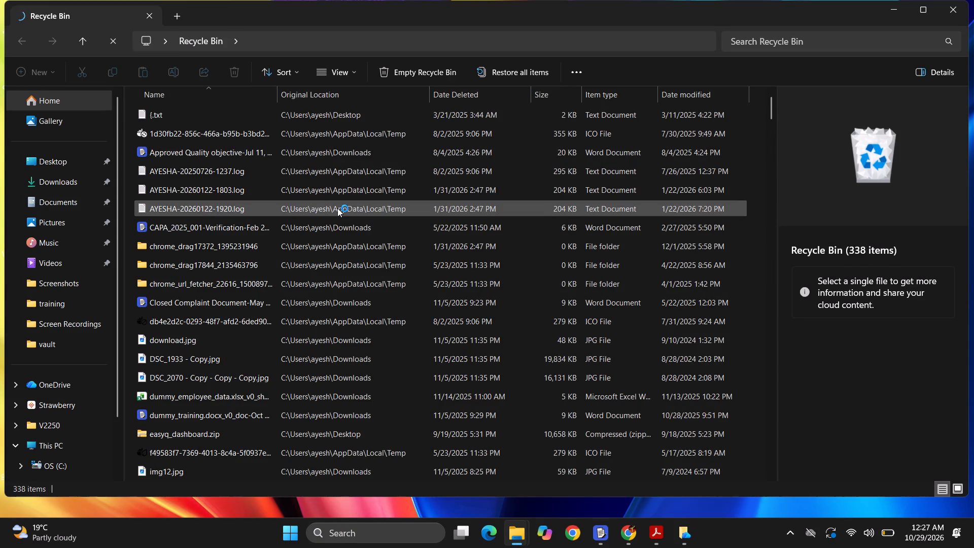
scroll(337, 208, "up", 1)
scroll(337, 208, "down", 7)
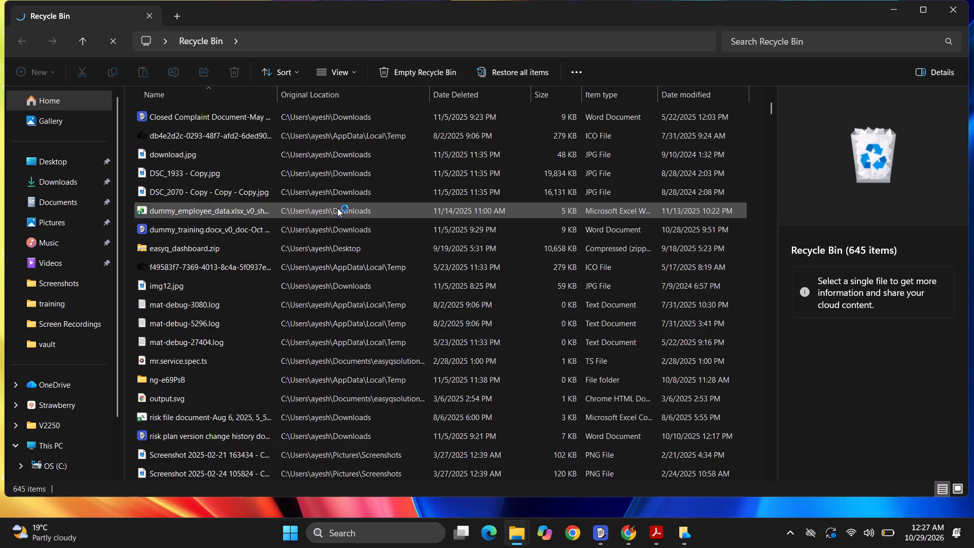
scroll(337, 208, "down", 15)
scroll(337, 208, "down", 20)
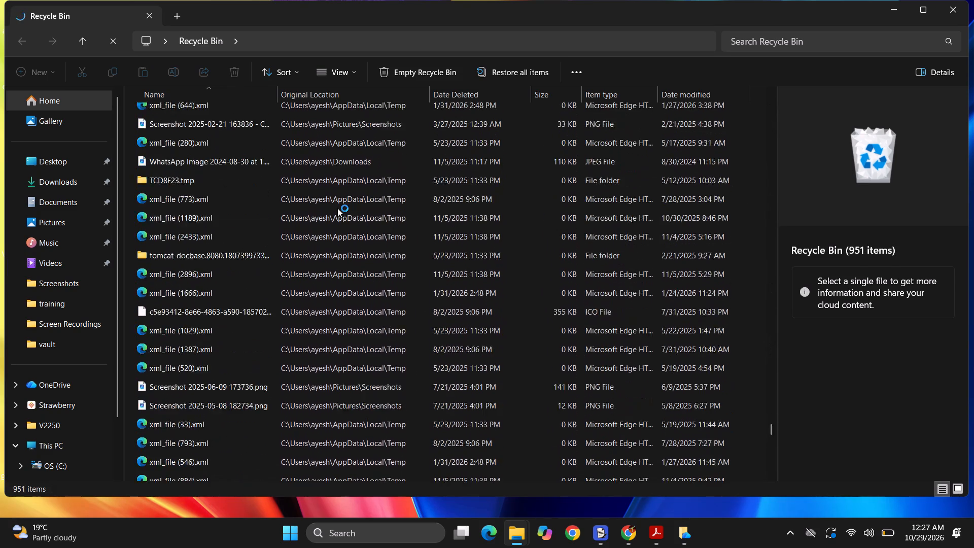
scroll(337, 208, "down", 15)
scroll(337, 208, "up", 19)
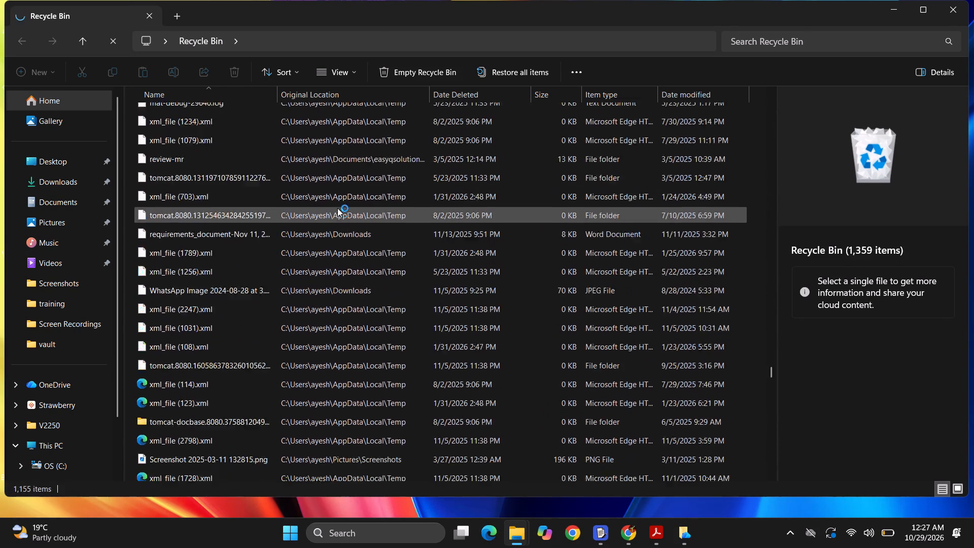
scroll(337, 208, "up", 16)
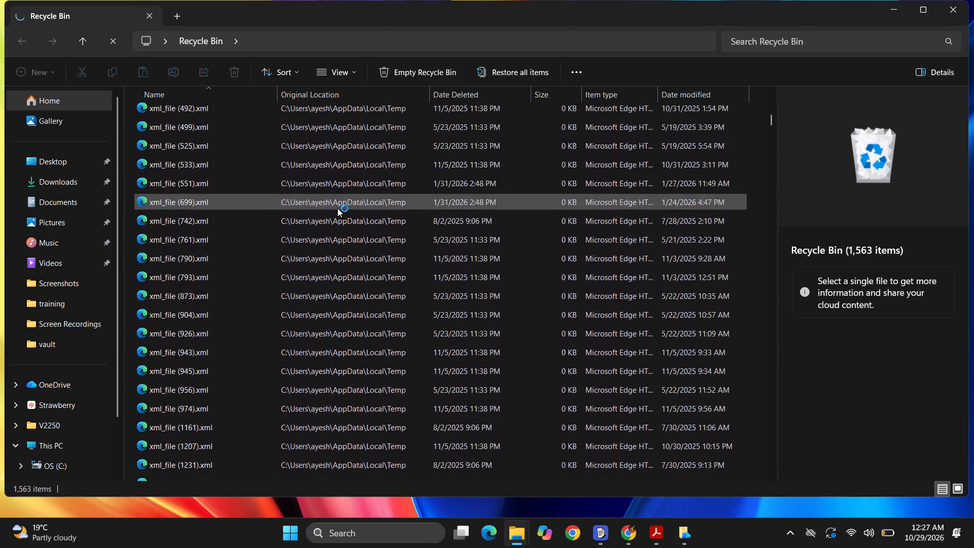
scroll(337, 208, "up", 10)
scroll(337, 208, "up", 15)
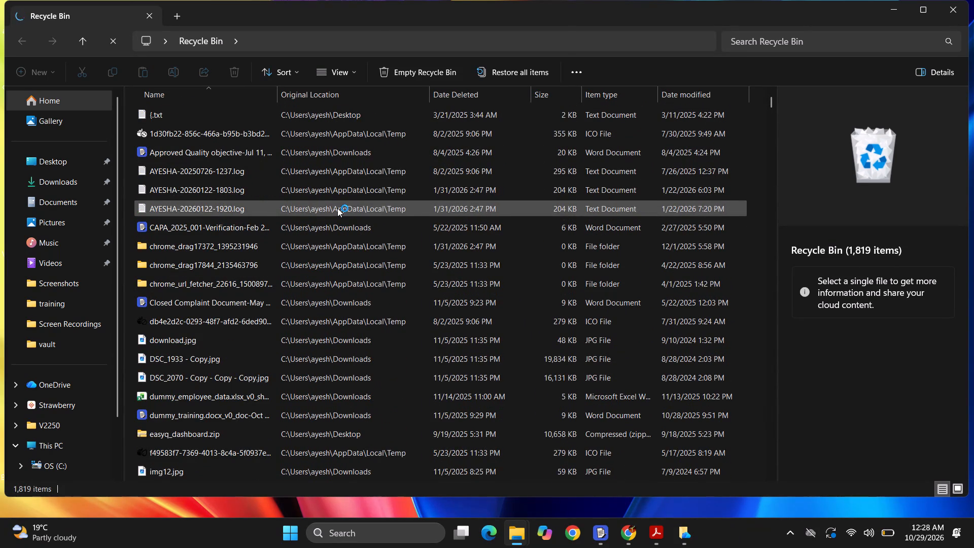
scroll(337, 208, "up", 5)
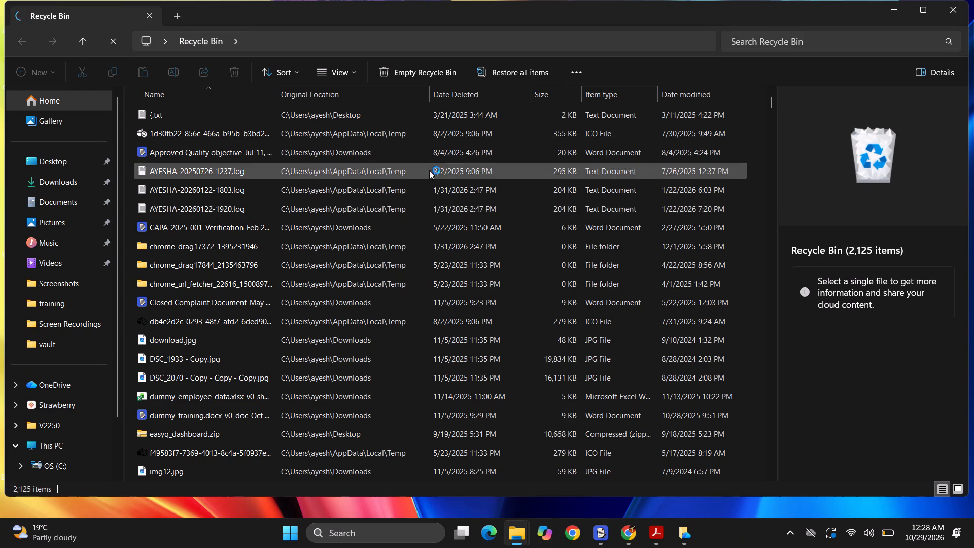
scroll(456, 218, "down", 9)
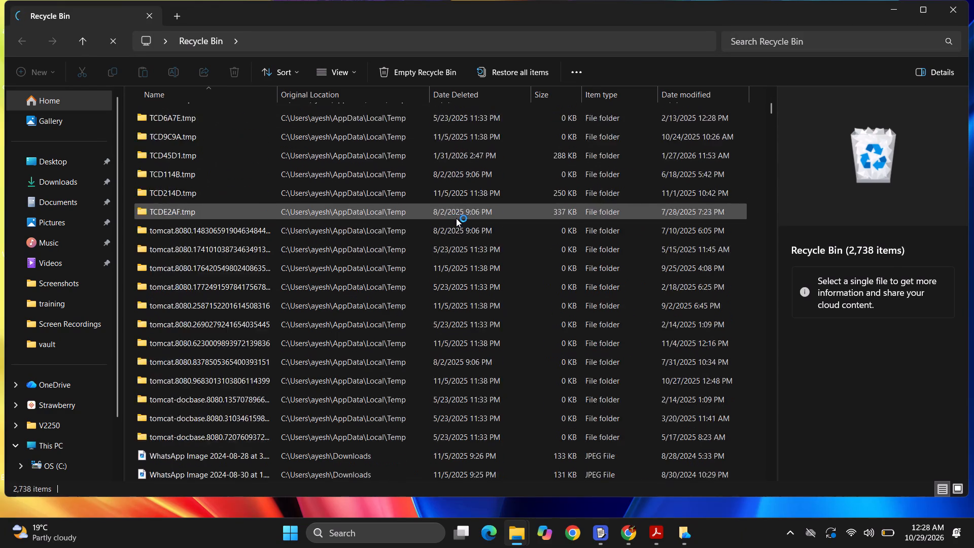
scroll(456, 218, "down", 19)
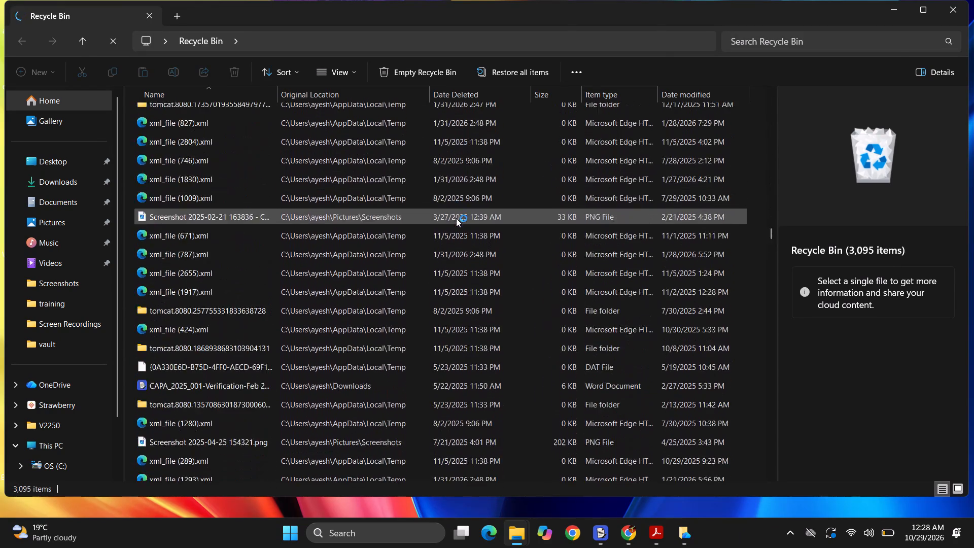
scroll(456, 218, "down", 16)
scroll(456, 218, "up", 7)
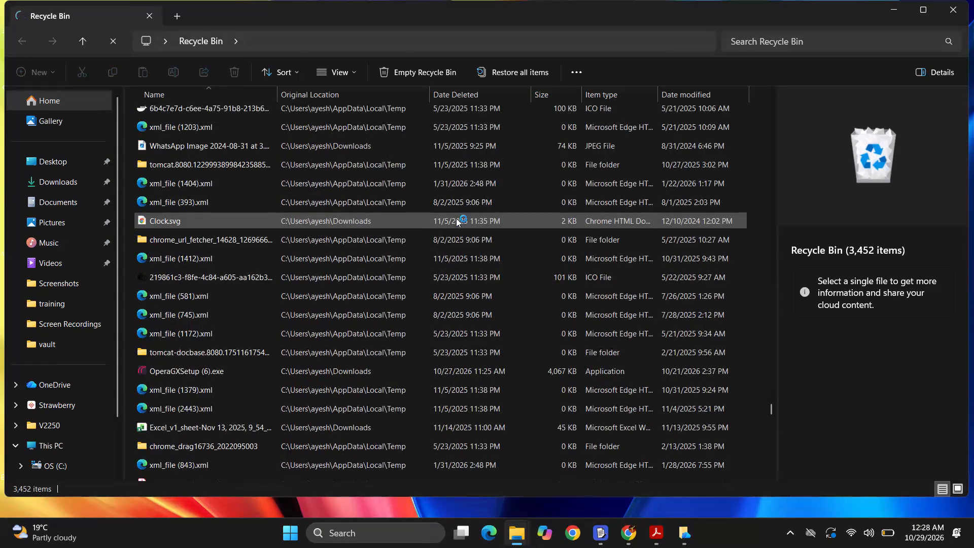
scroll(456, 218, "up", 6)
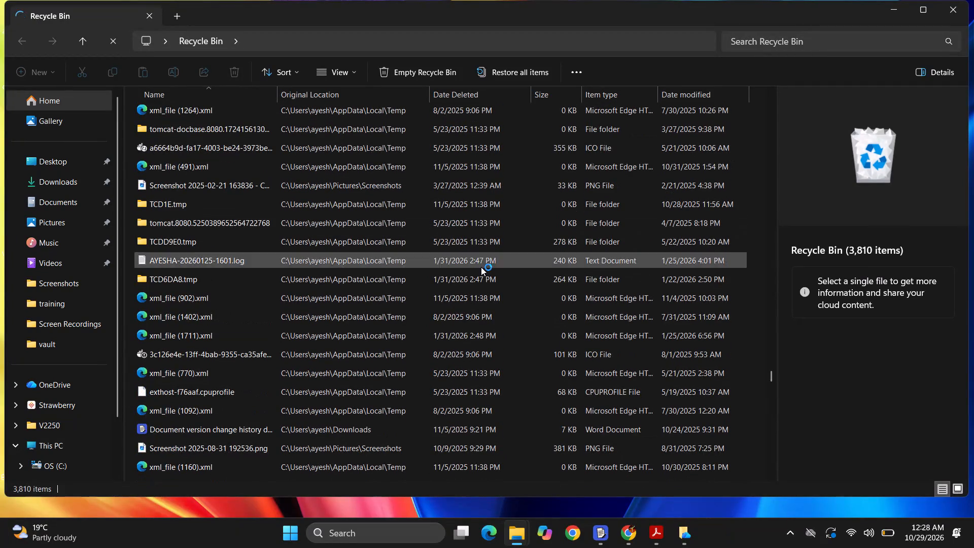
Search the Recycle Bin for "final" and look through the listed items.
left_click(788, 45)
type("final")
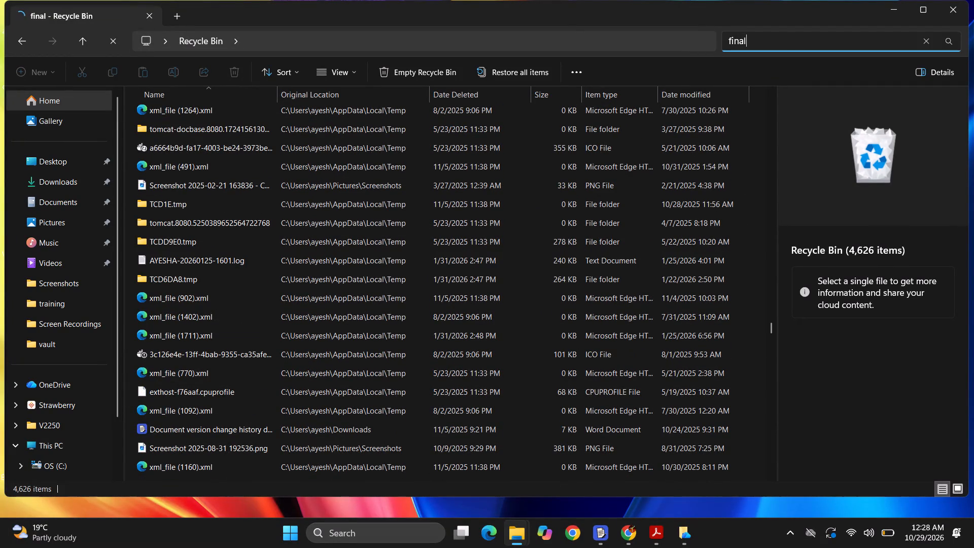
key("Return")
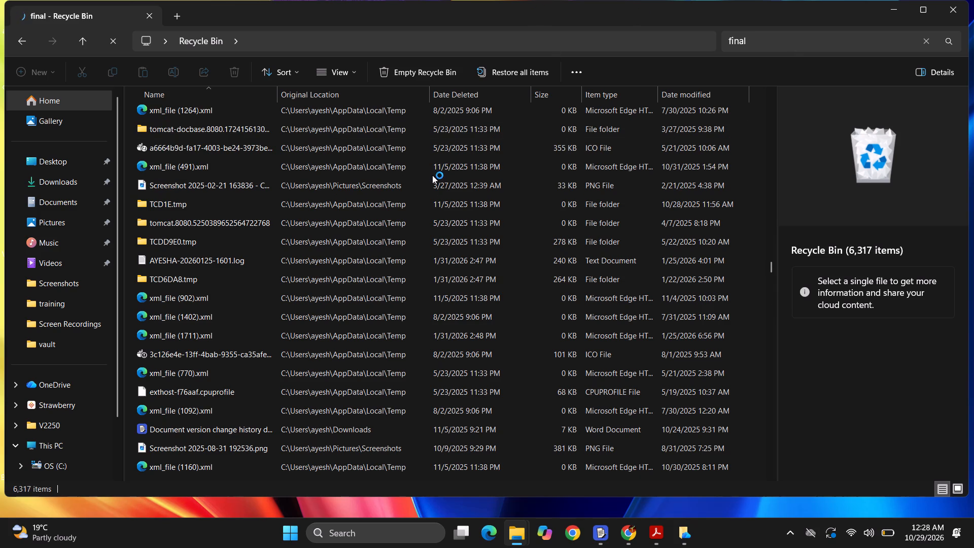
scroll(432, 175, "up", 8)
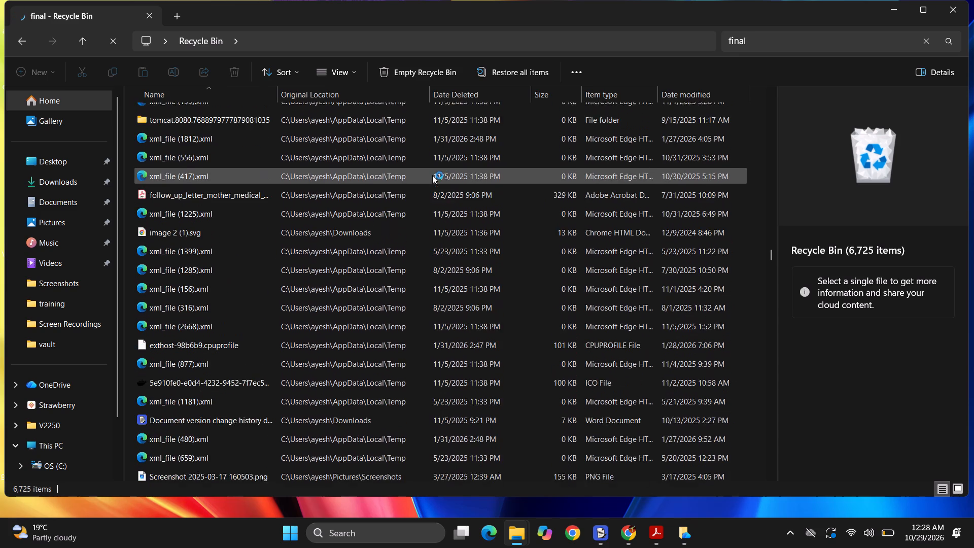
scroll(432, 175, "down", 11)
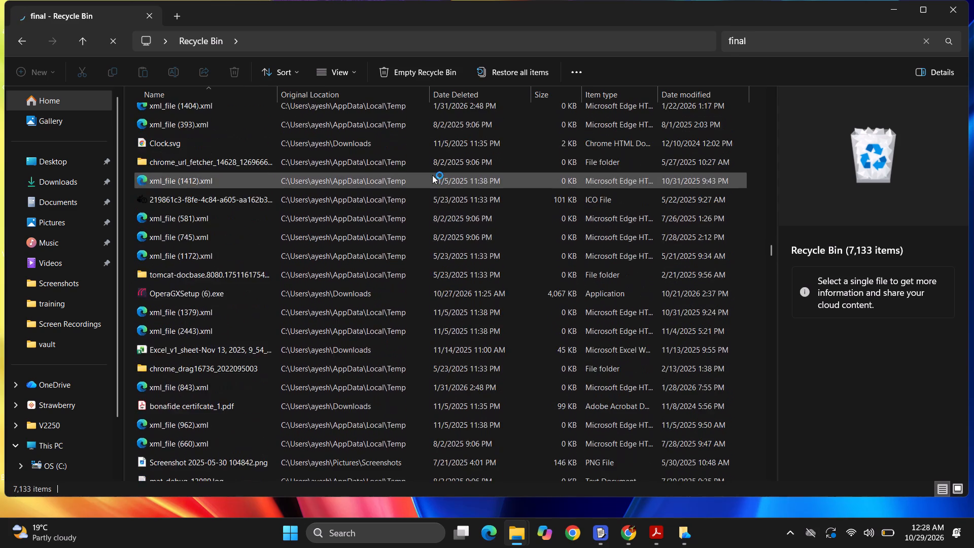
scroll(432, 175, "down", 3)
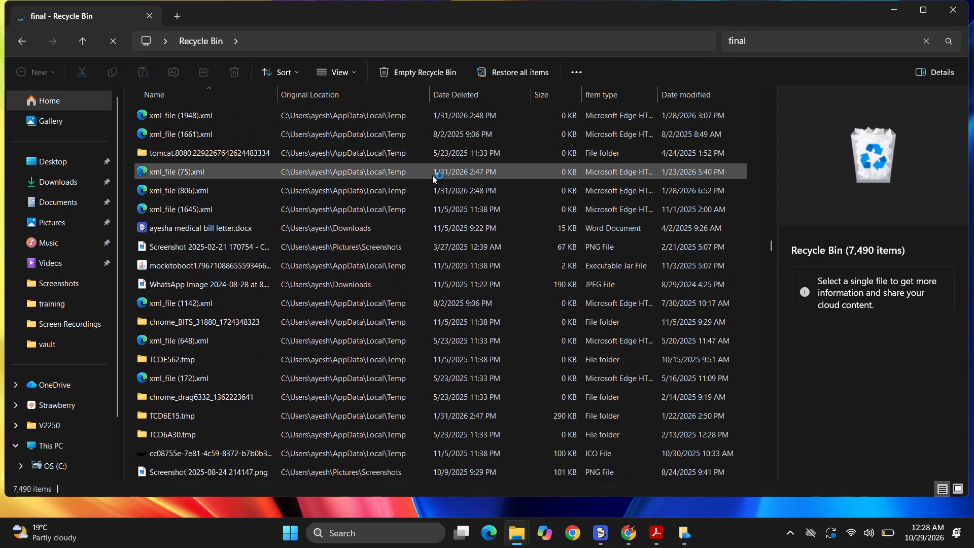
scroll(432, 175, "down", 1)
Sort the Recycle Bin by Date Deleted and filter it to items deleted Today.
left_click(464, 92)
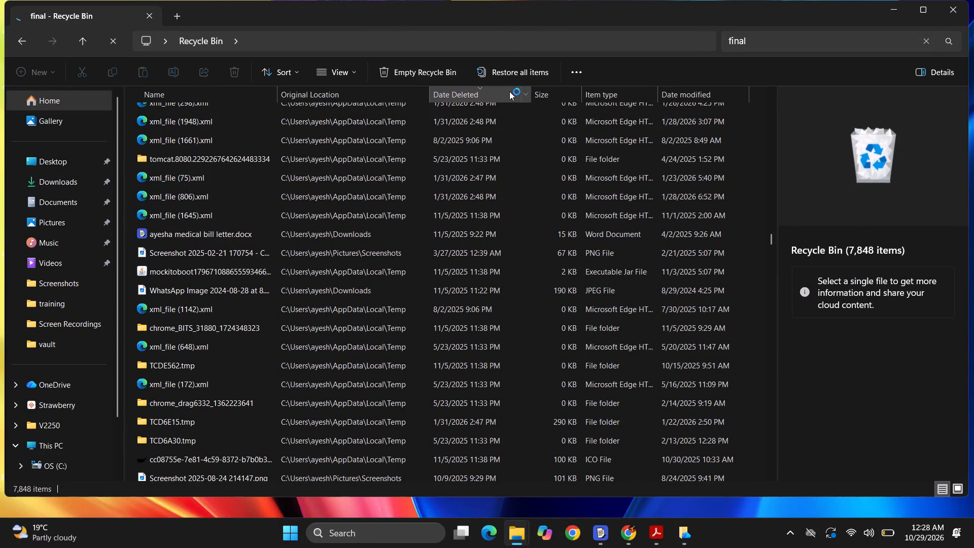
left_click(531, 93)
left_click(528, 95)
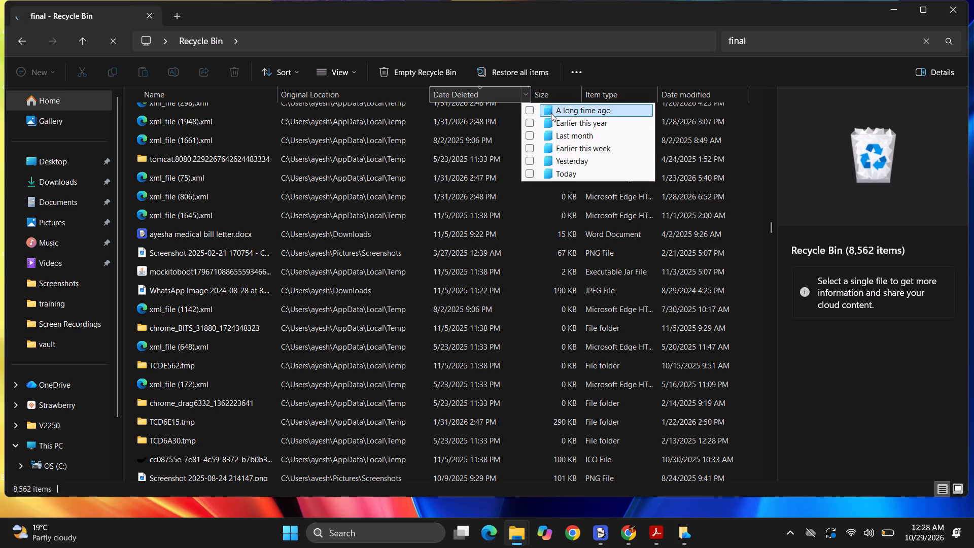
left_click(561, 169)
Examine the Recycle Bin list again, checking names and deletion dates for the deleted project document.
scroll(491, 161, "up", 1)
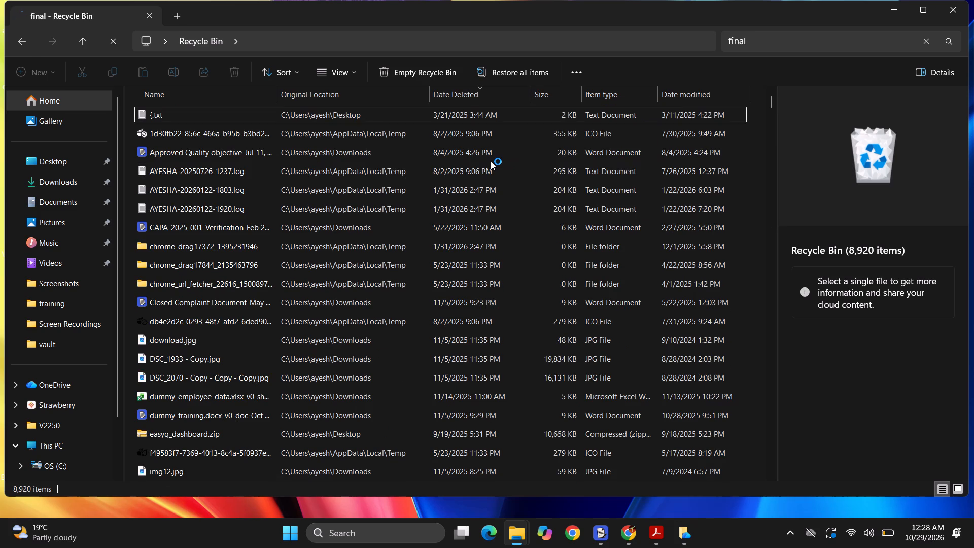
scroll(491, 161, "up", 2)
scroll(411, 262, "up", 1)
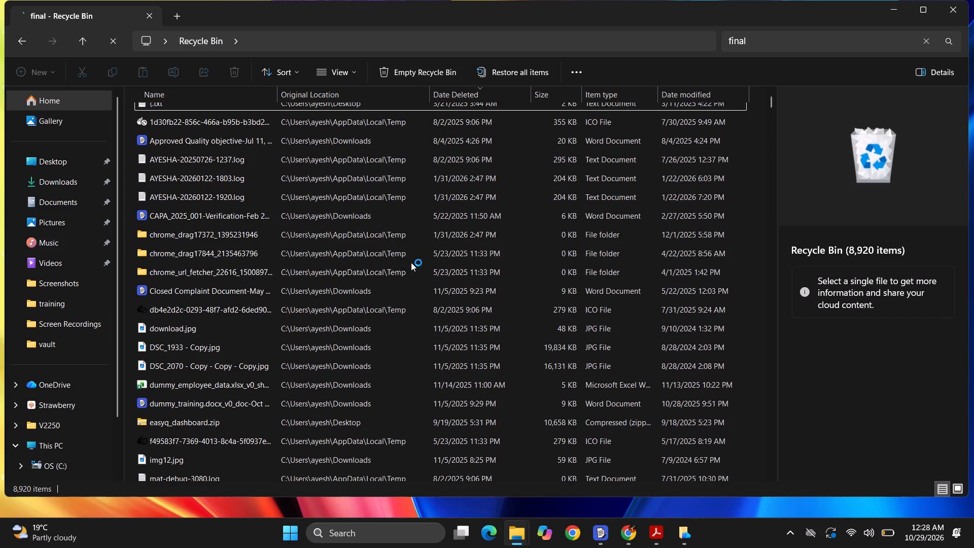
scroll(411, 262, "up", 1)
scroll(411, 262, "down", 10)
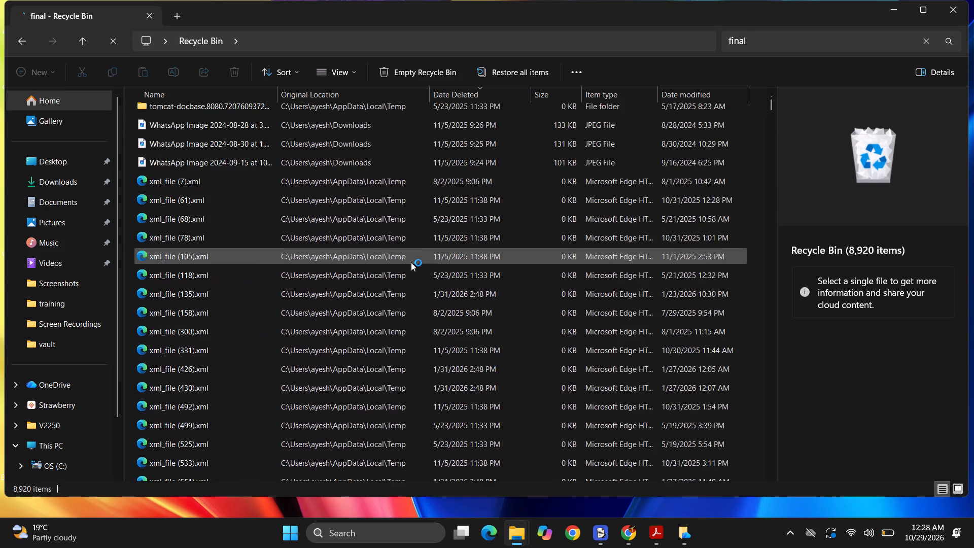
scroll(411, 262, "down", 16)
scroll(411, 262, "down", 15)
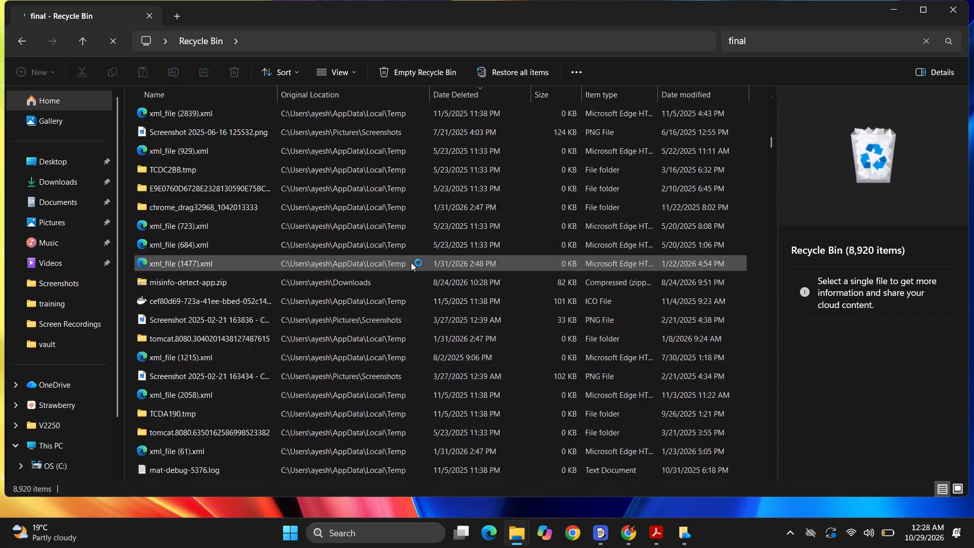
scroll(411, 262, "down", 19)
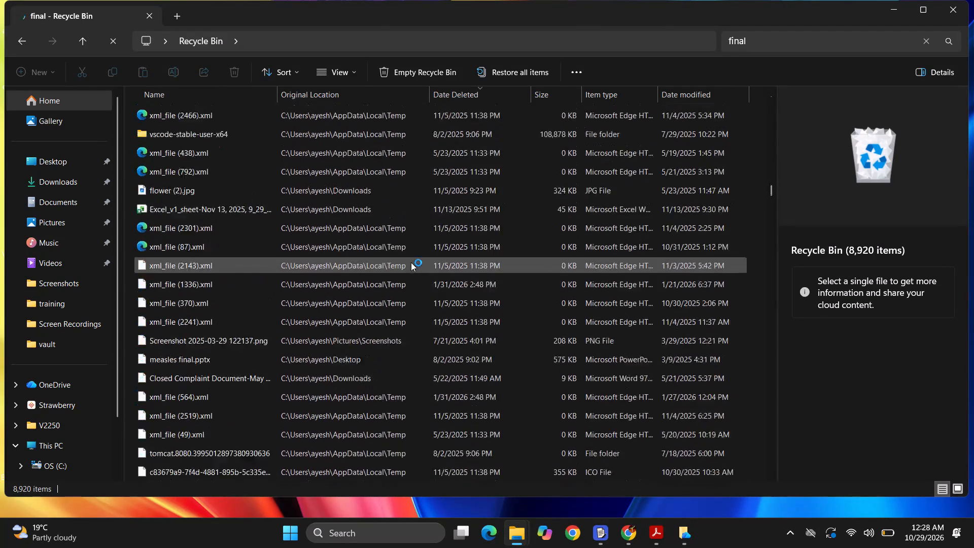
scroll(411, 262, "down", 8)
left_click(411, 262)
scroll(411, 262, "down", 11)
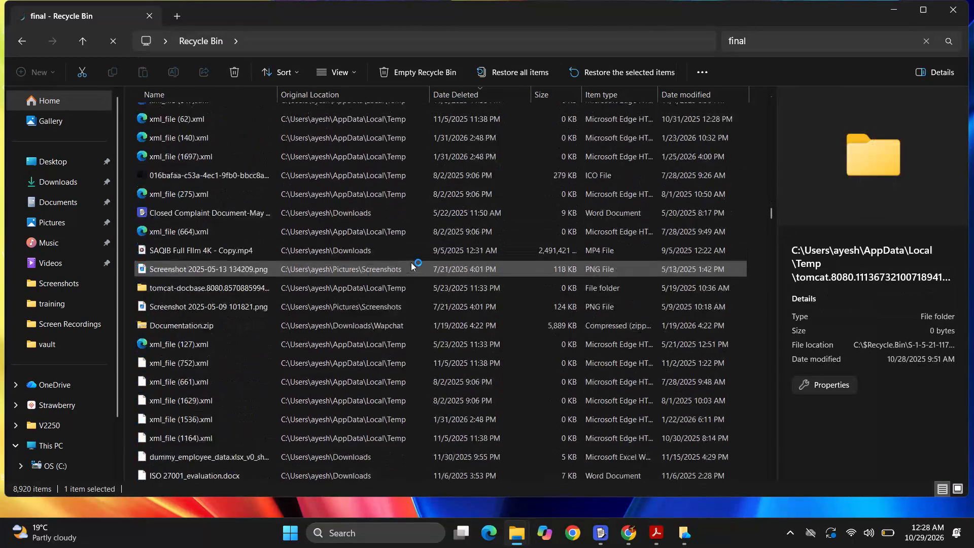
scroll(411, 262, "down", 7)
left_click(791, 46)
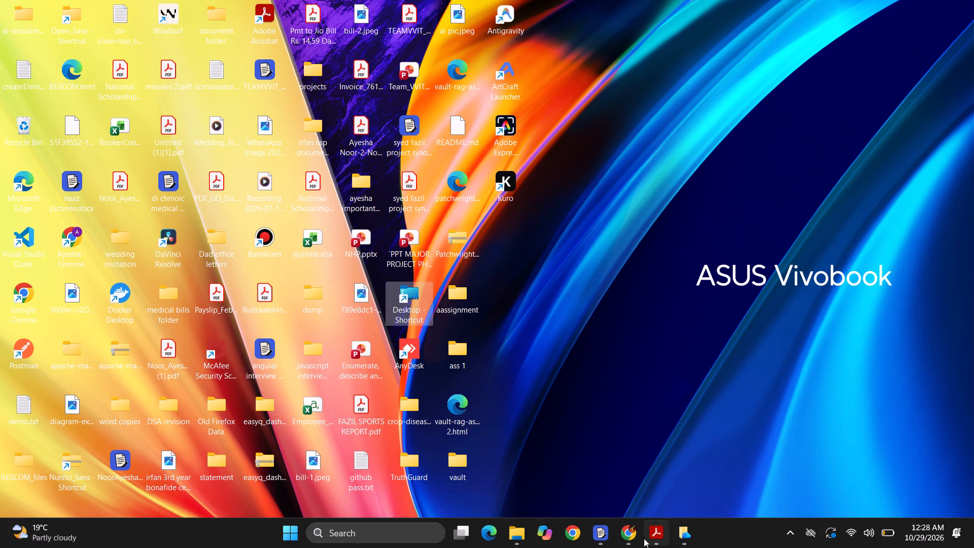
Switch to WordCraft and try again to open FINAL PROJECT111111 (1).docx from the recent documents.
left_click(606, 538)
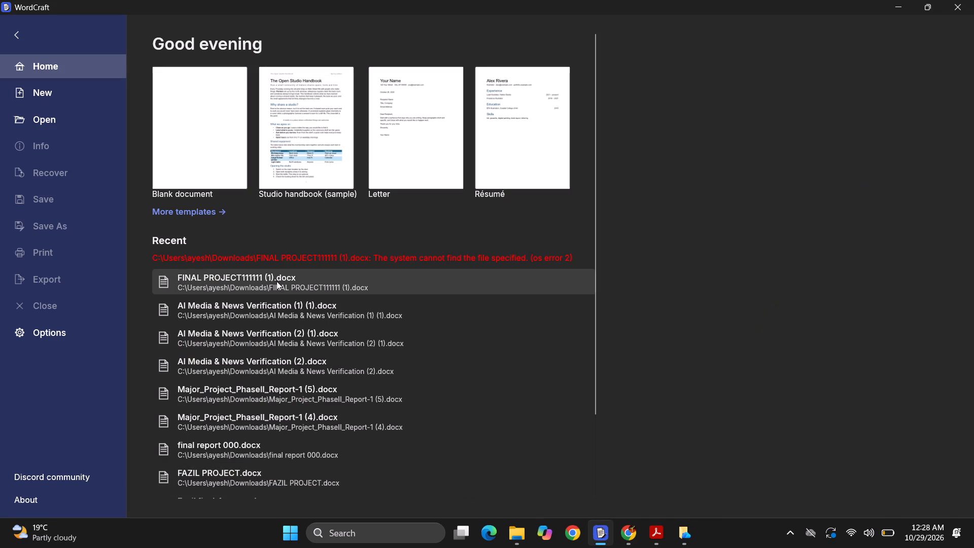
double_click(275, 283)
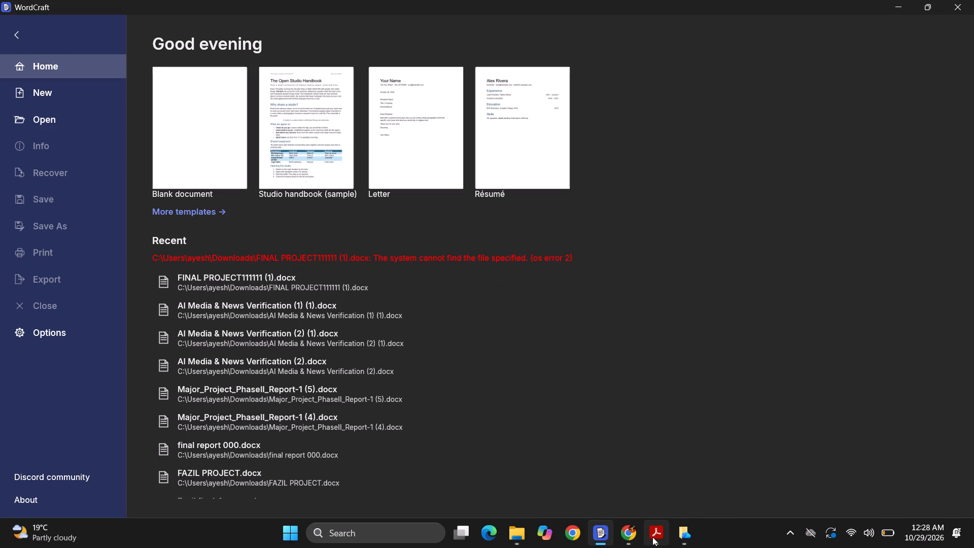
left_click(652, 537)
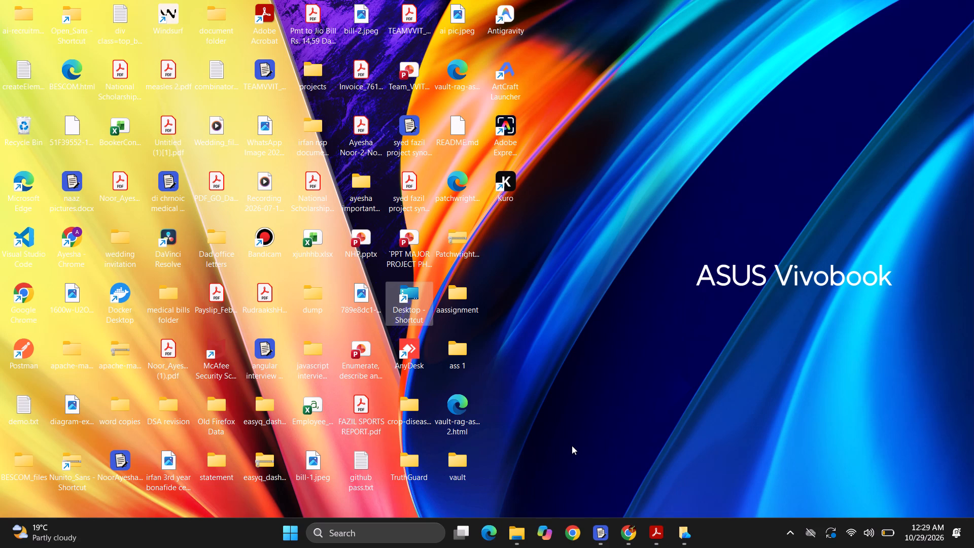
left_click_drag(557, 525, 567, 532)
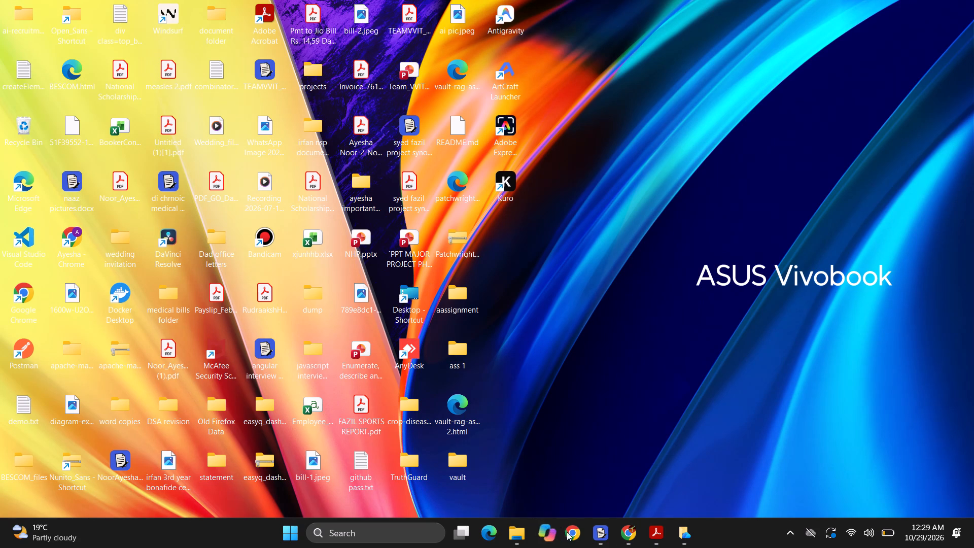
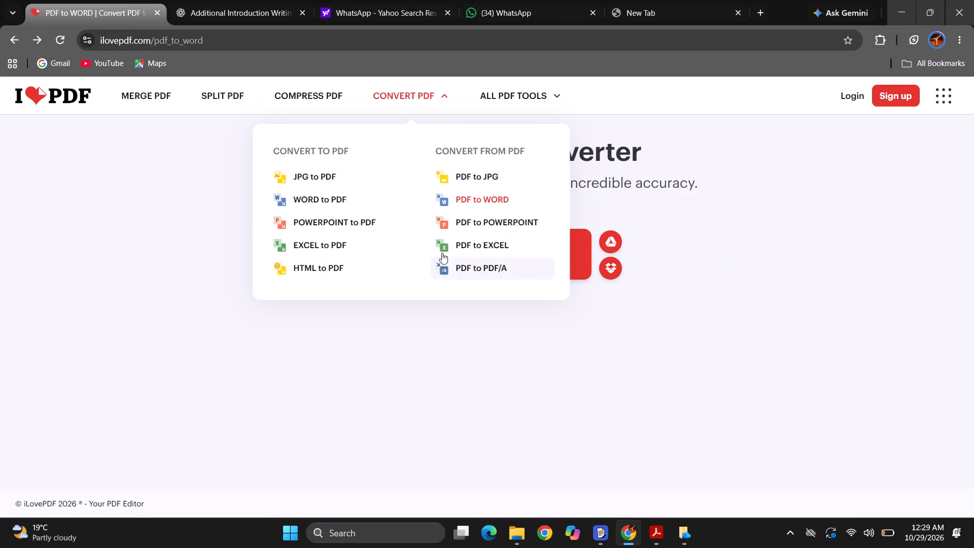
Convert fp.pdf from Downloads to a Word document with the PDF to WORD converter, using No OCR.
left_click(446, 196)
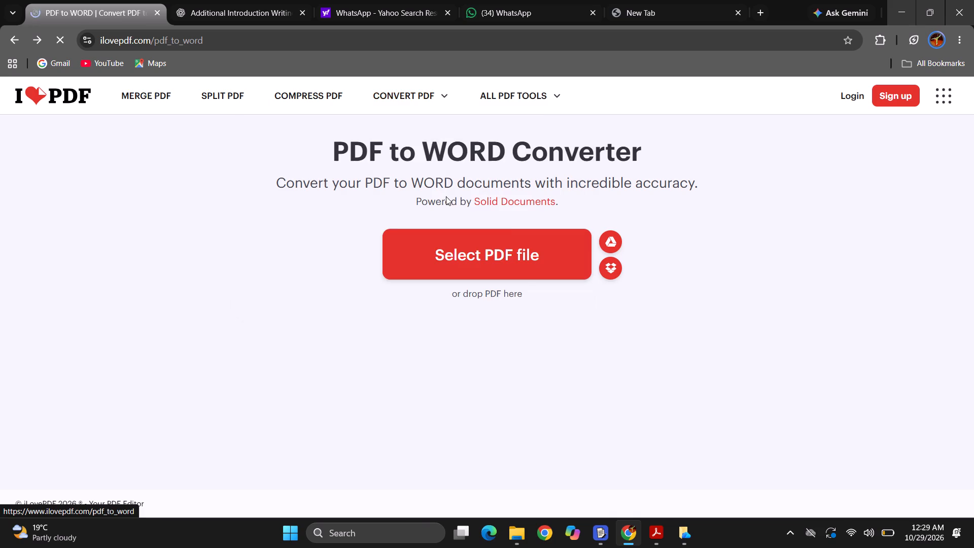
left_click(495, 248)
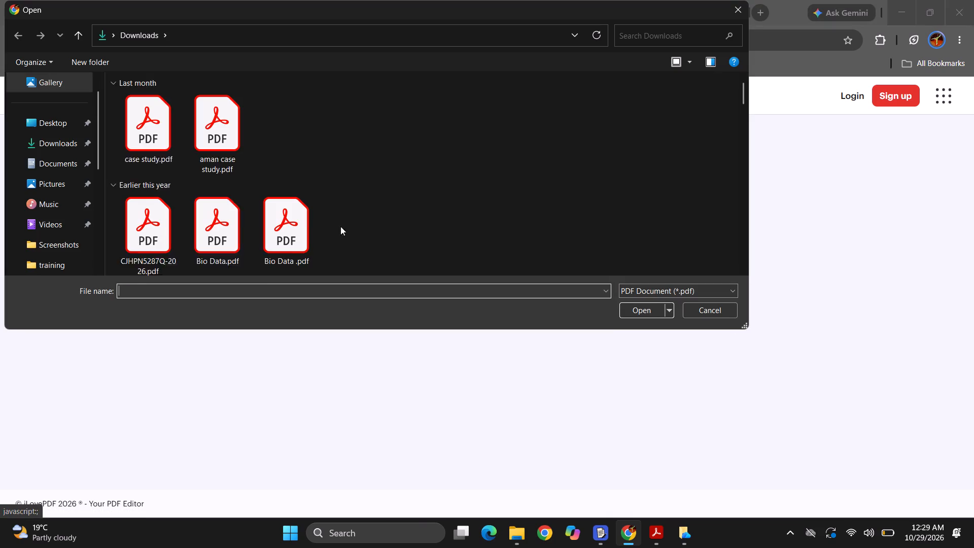
left_click(157, 126)
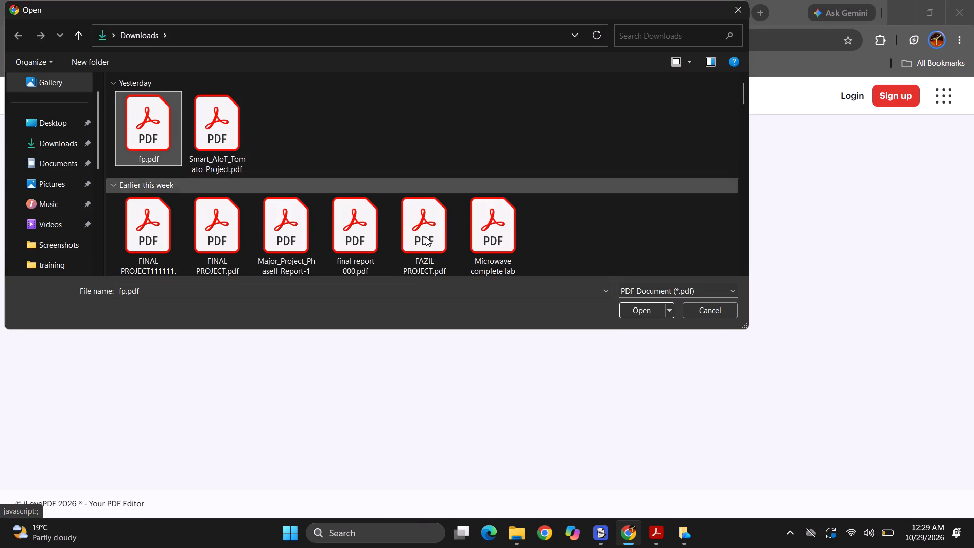
left_click(627, 315)
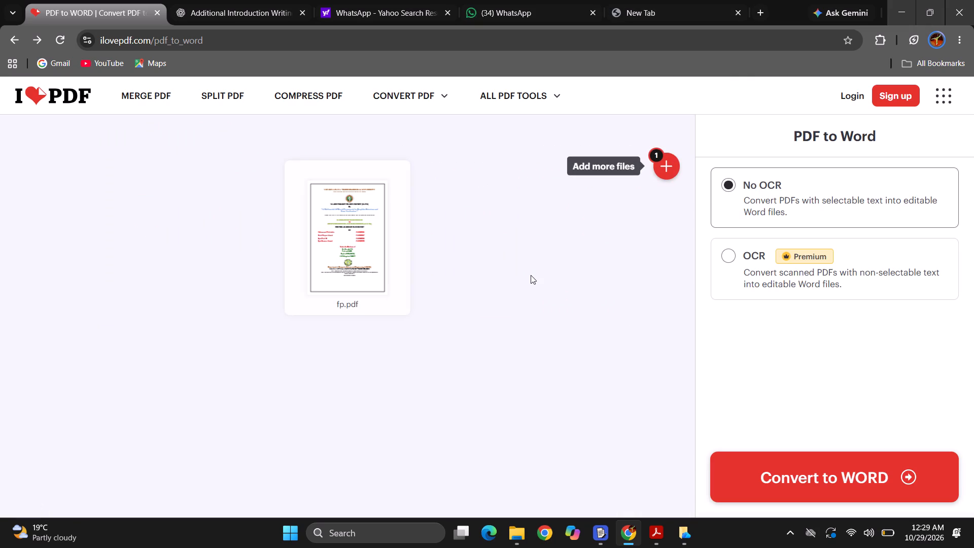
left_click(846, 489)
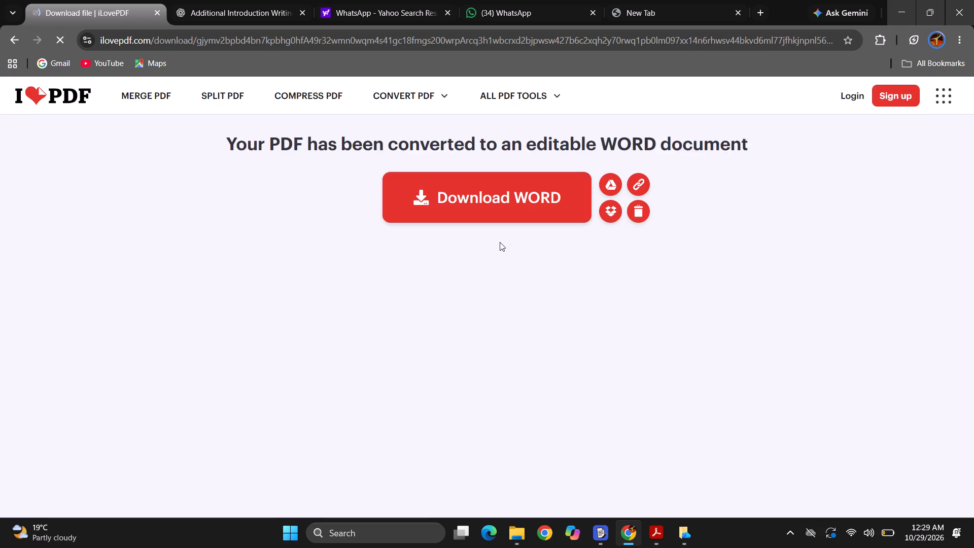
Download the converted Word file and open fp.docx.
left_click(525, 197)
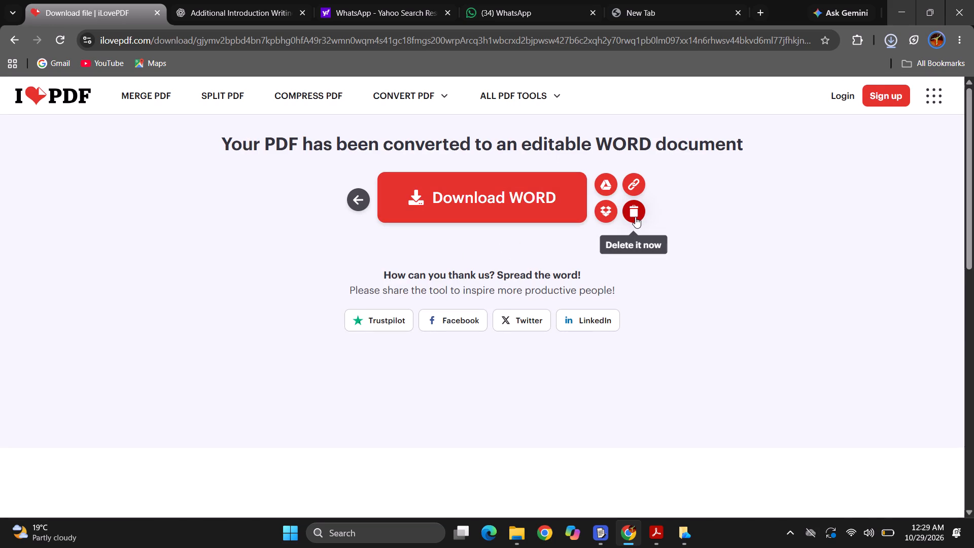
left_click(745, 79)
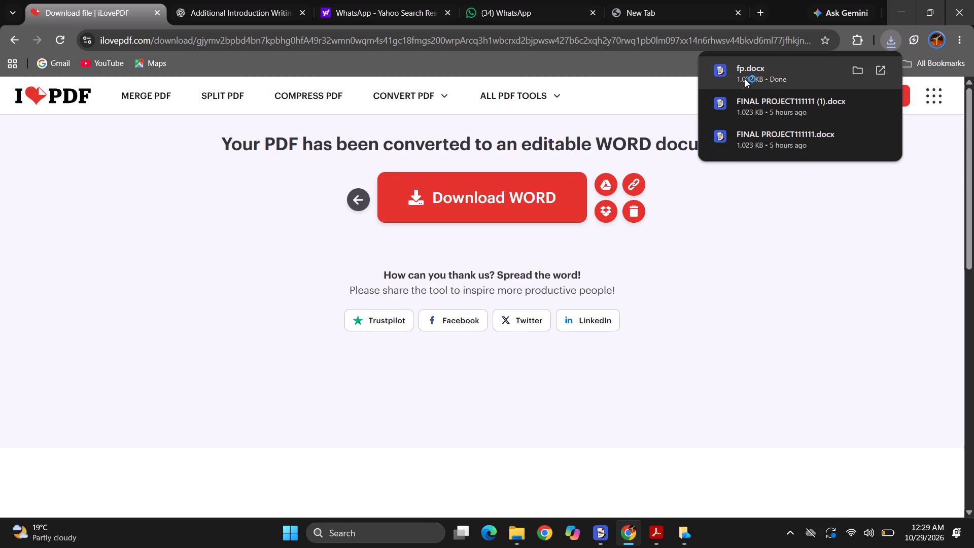
Indent the first student's name on the cover page with 30 spaces, moving it closer to its USN.
scroll(421, 410, "down", 2)
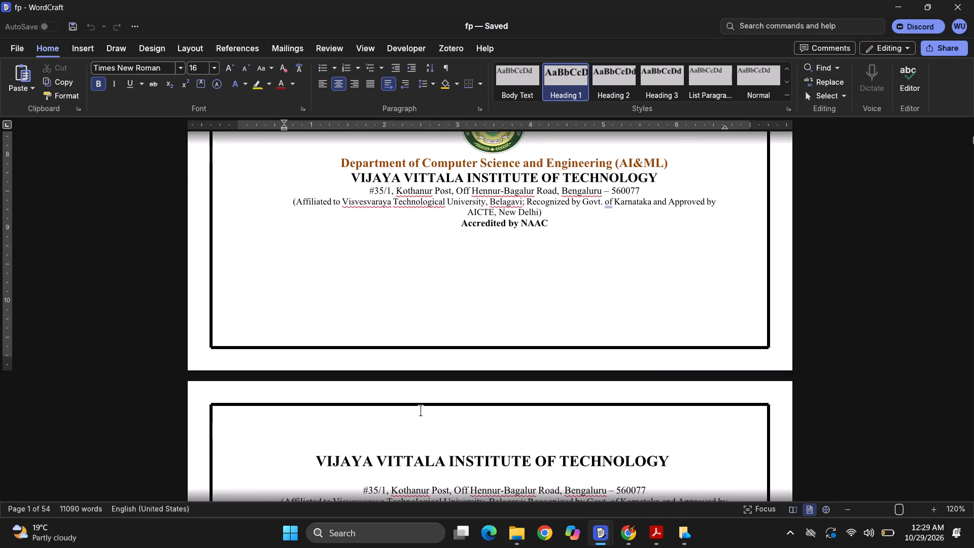
scroll(421, 410, "down", 1)
scroll(421, 410, "up", 2)
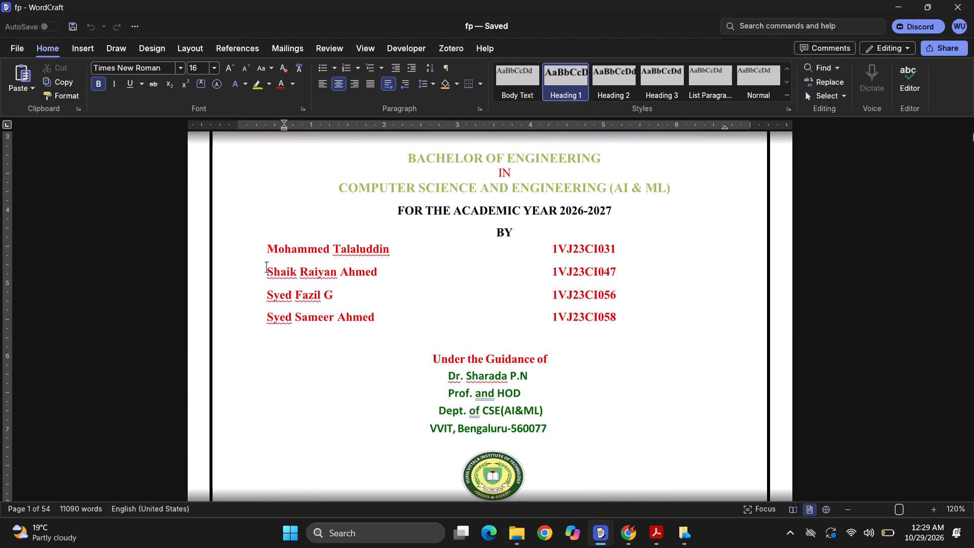
left_click(265, 248)
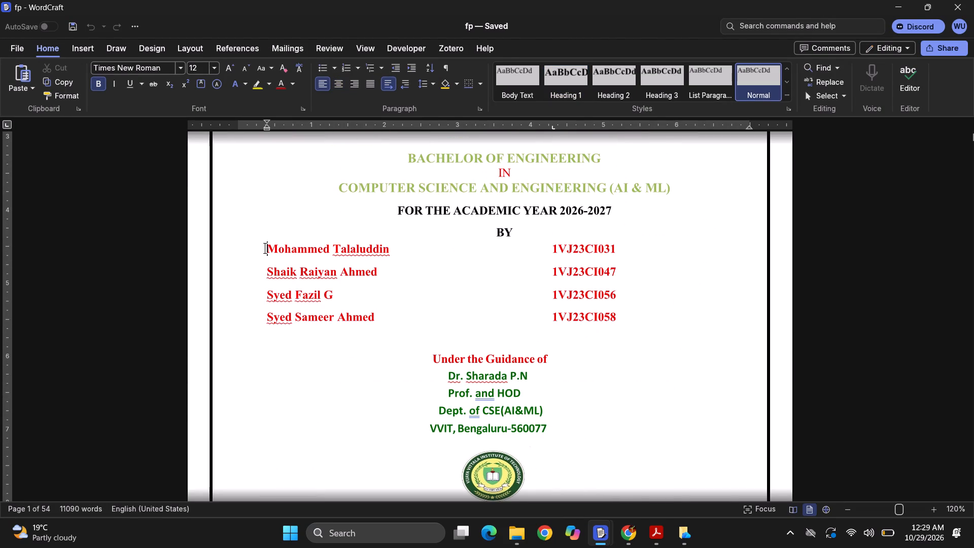
key("space")
key("space")
key("space")
key("space")
key("space")
key("space")
key("space")
key("space")
key("space")
key("space")
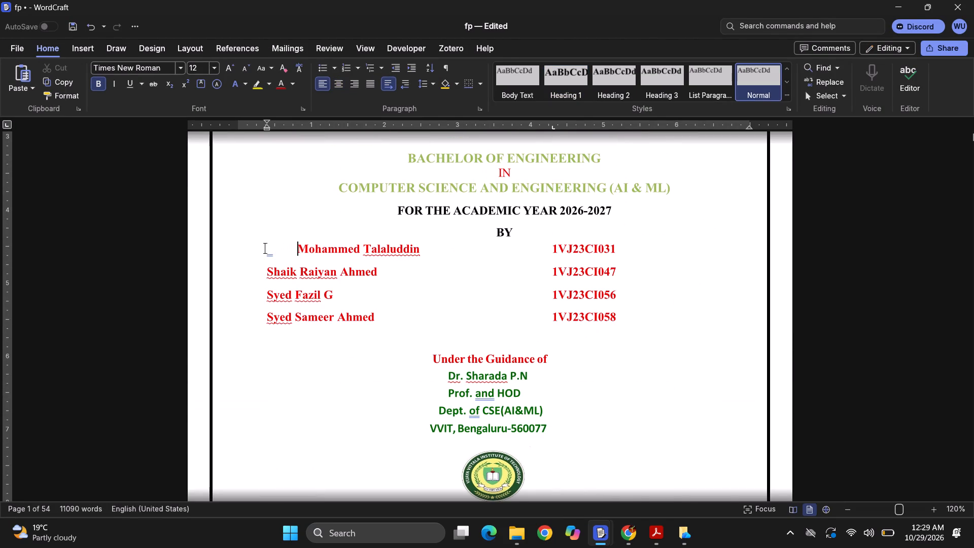
key("space")
key("space")
key("space")
key("space")
key("space")
key("space")
key("space")
key("space")
key("space")
key("space")
key("space")
key("space")
key("space")
key("space")
key("space")
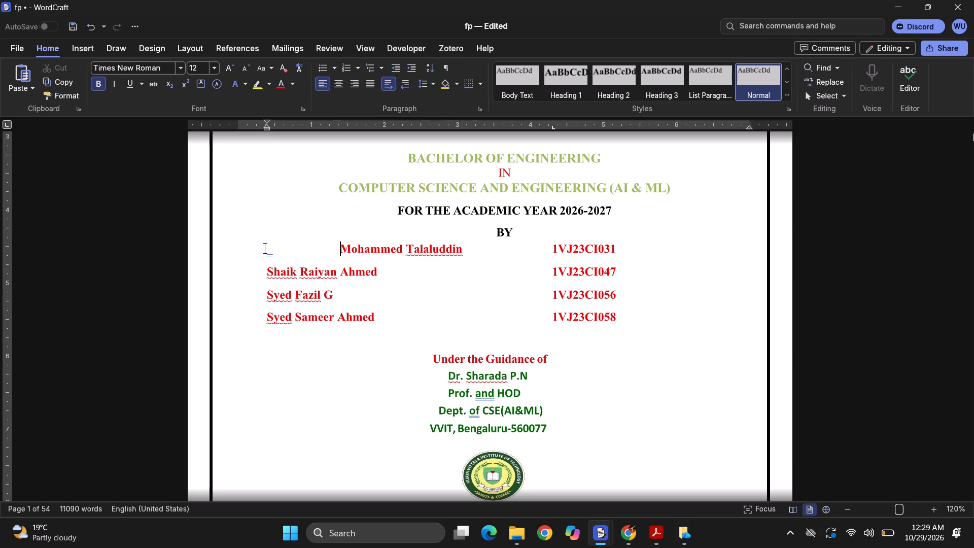
key("space")
key("space")
key("space")
key("space")
key("space")
key("space")
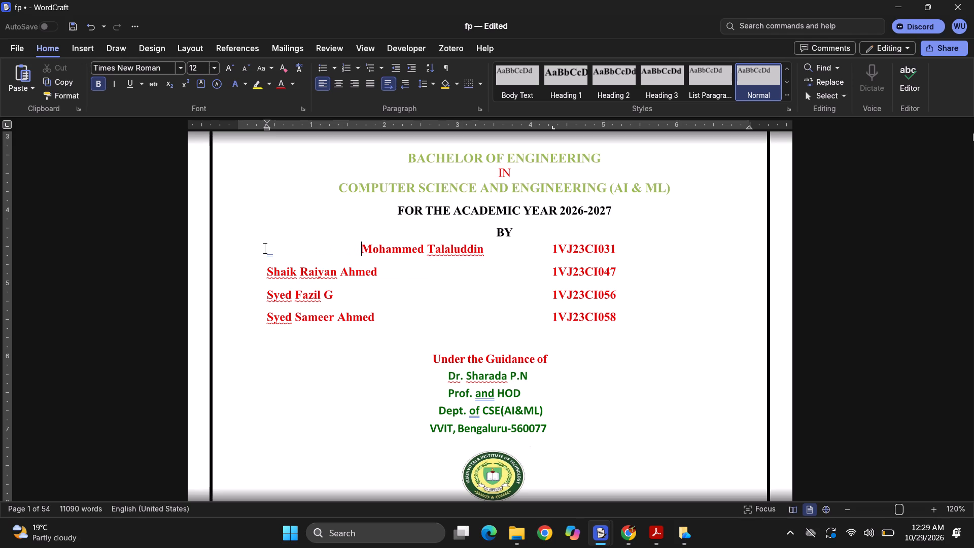
key("BackSpace")
Indent the second student's name on the cover page with 30 spaces to line up with the first name.
left_click(266, 265)
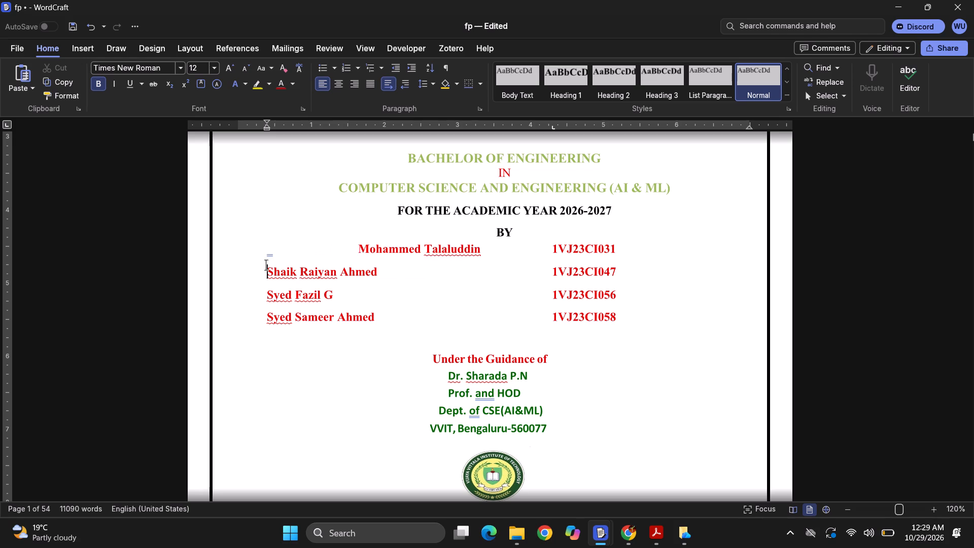
key("space")
key("space")
key("space")
key("space")
key("space")
key("space")
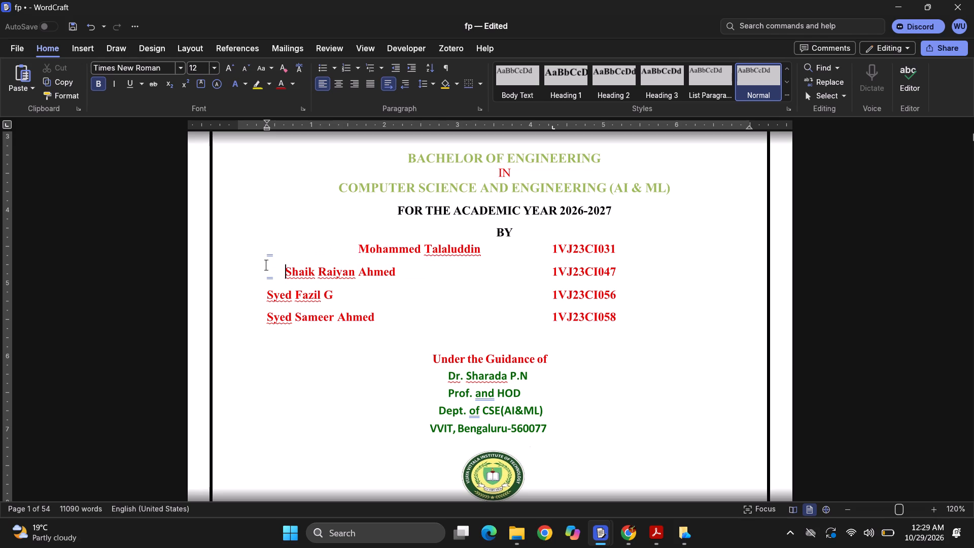
key("space")
key("space")
key("space")
key("space")
key("space")
key("space")
key("space")
key("space")
key("space")
key("space")
key("space")
key("space")
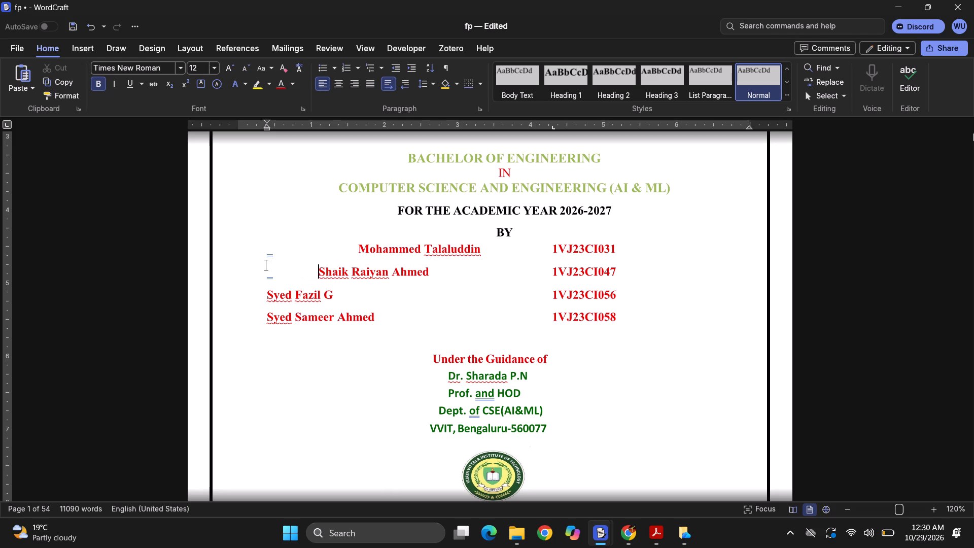
key("space")
key("space")
key("space")
key("space")
key("space")
key("space")
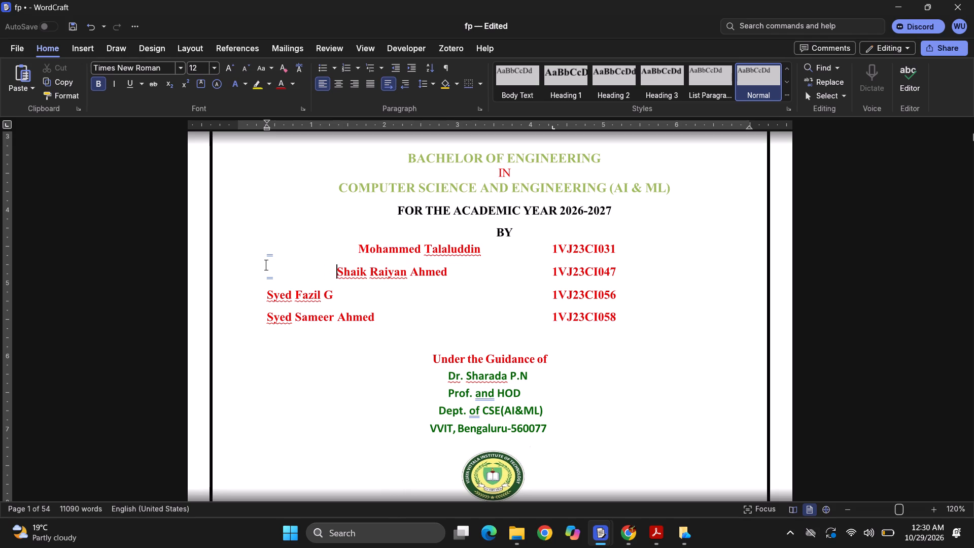
key("space")
key("space")
key("space")
key("space")
key("space")
key("space")
key("space")
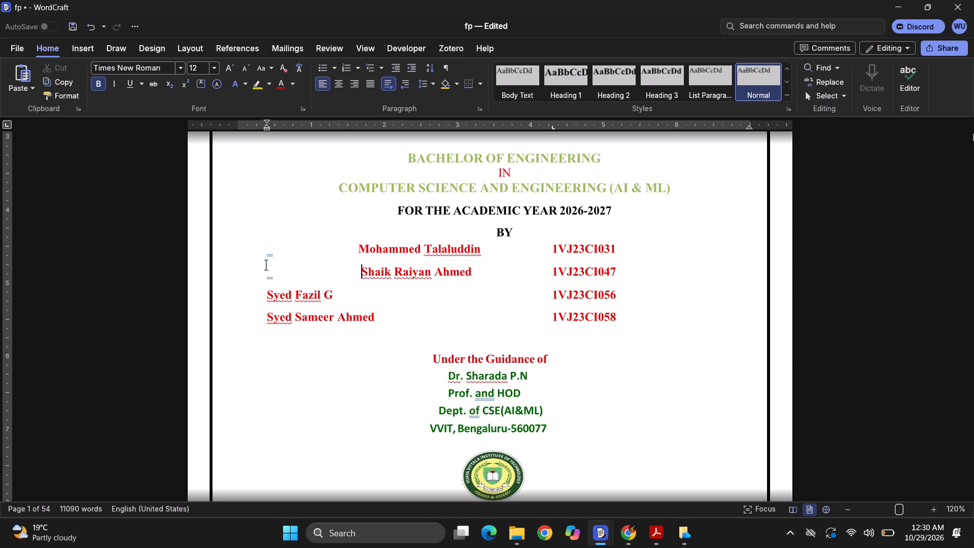
key("BackSpace")
Indent the third student's name on the cover page with 30 spaces to line up with the names above.
left_click(269, 296)
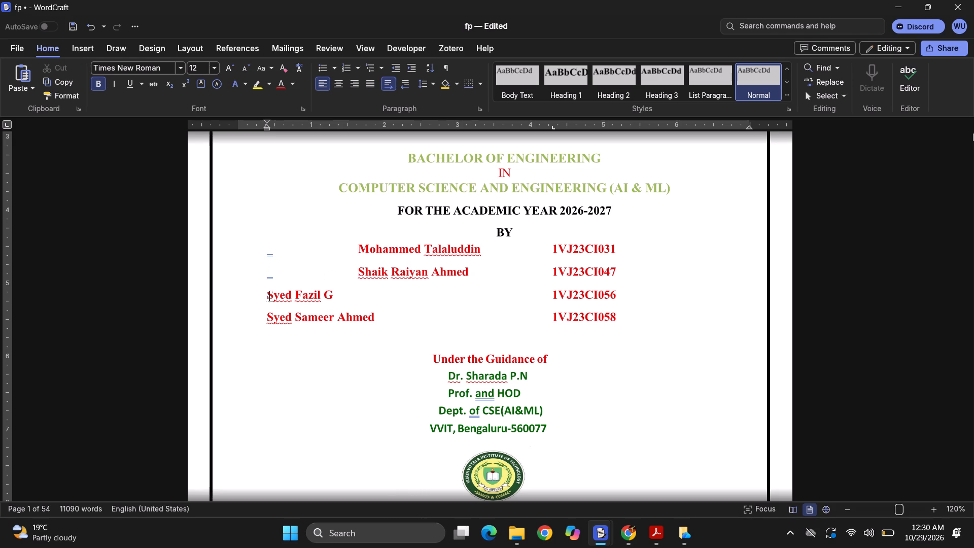
key("space")
key("space")
key("space")
key("space")
key("space")
key("space")
key("space")
key("space")
key("space")
key("space")
key("space")
key("space")
key("space")
key("space")
key("space")
key("space")
key("space")
key("space")
key("space")
key("space")
key("space")
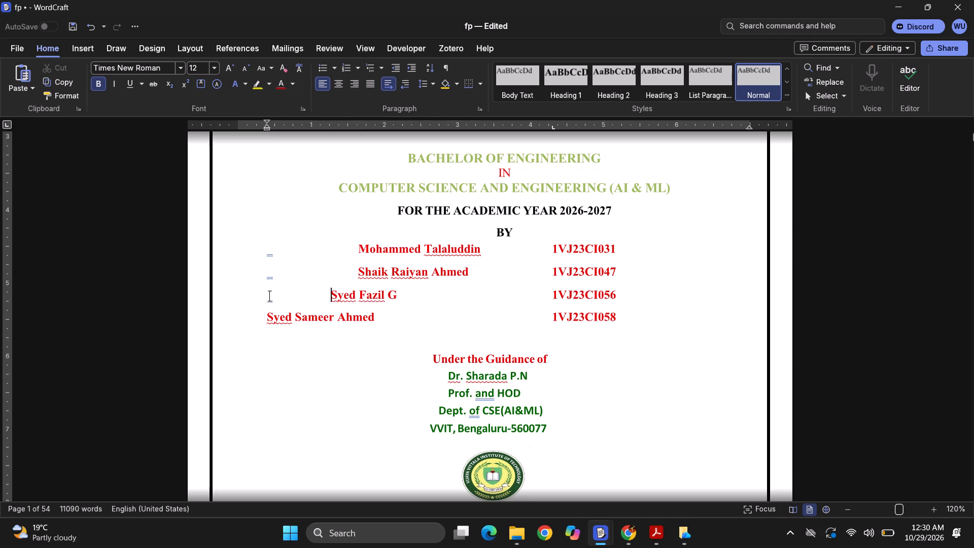
key("space")
key("space")
key("space")
key("space")
key("space")
key("space")
key("space")
key("space")
key("space")
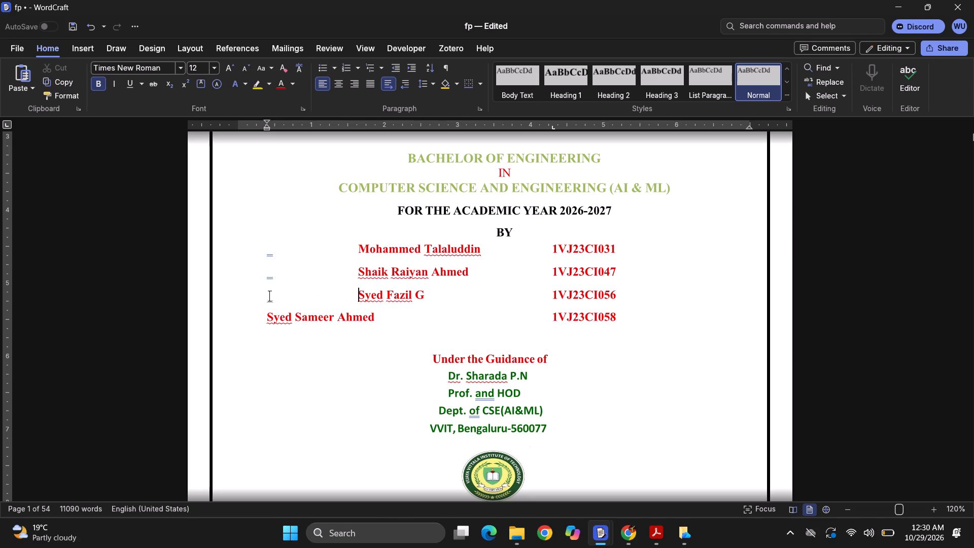
Look through the report's front matter, from the certificate and acknowledgement to the table of contents and List of Figures.
scroll(269, 296, "down", 9)
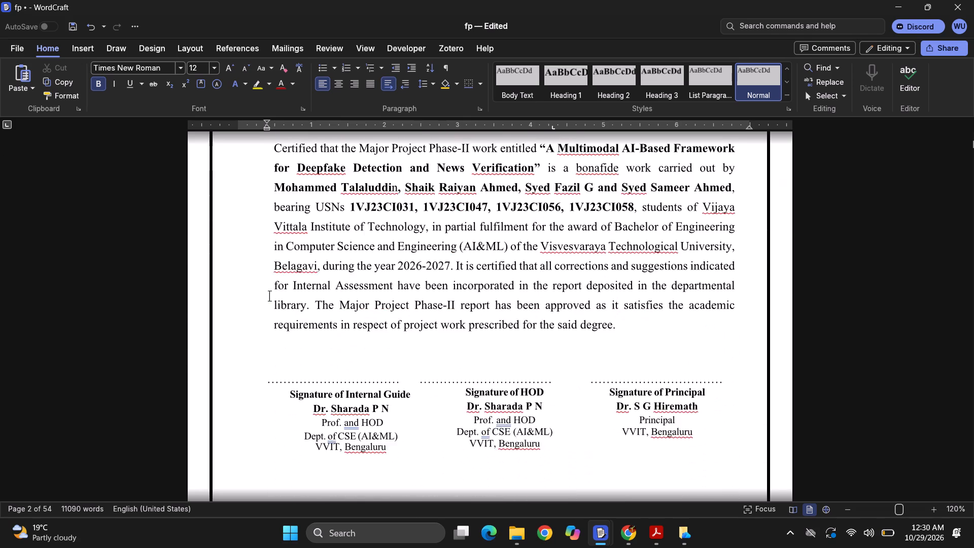
scroll(269, 296, "down", 7)
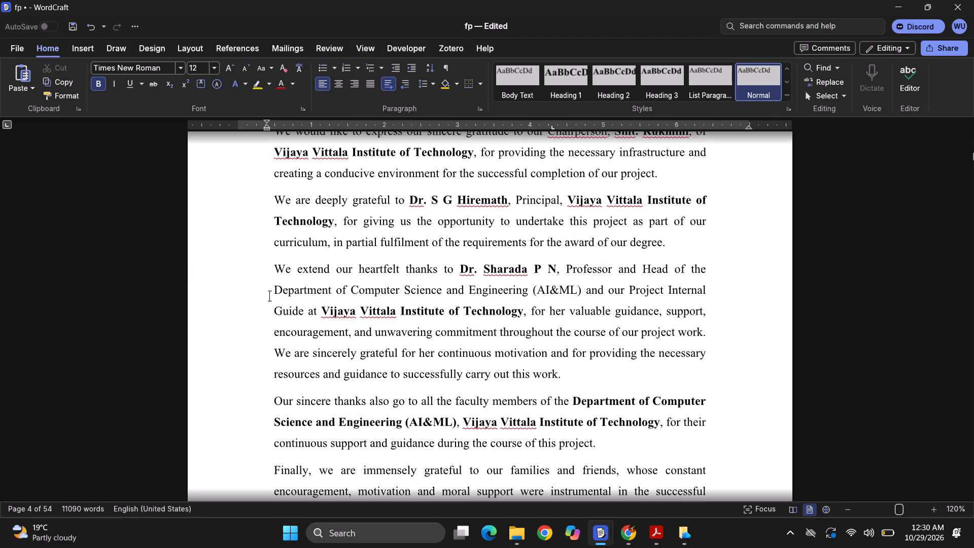
scroll(269, 296, "down", 6)
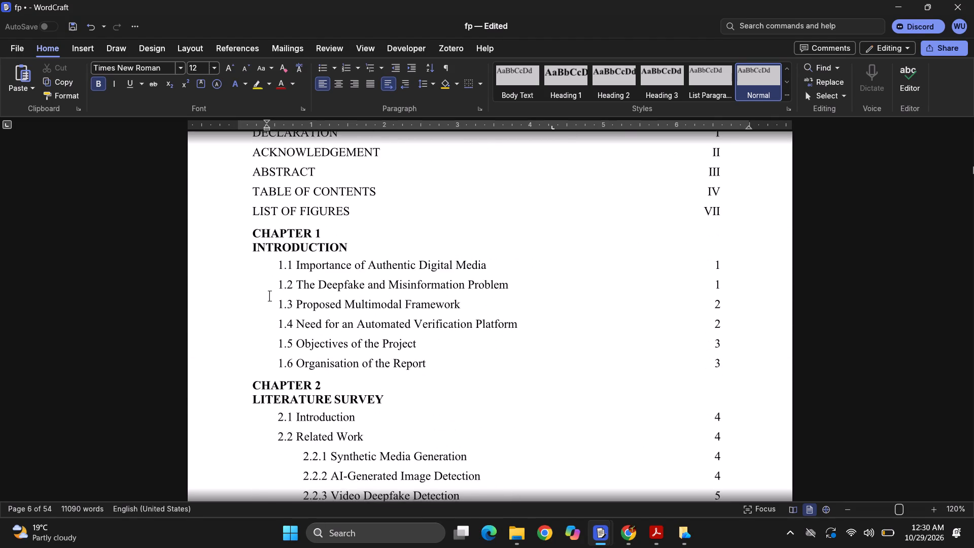
scroll(269, 296, "down", 6)
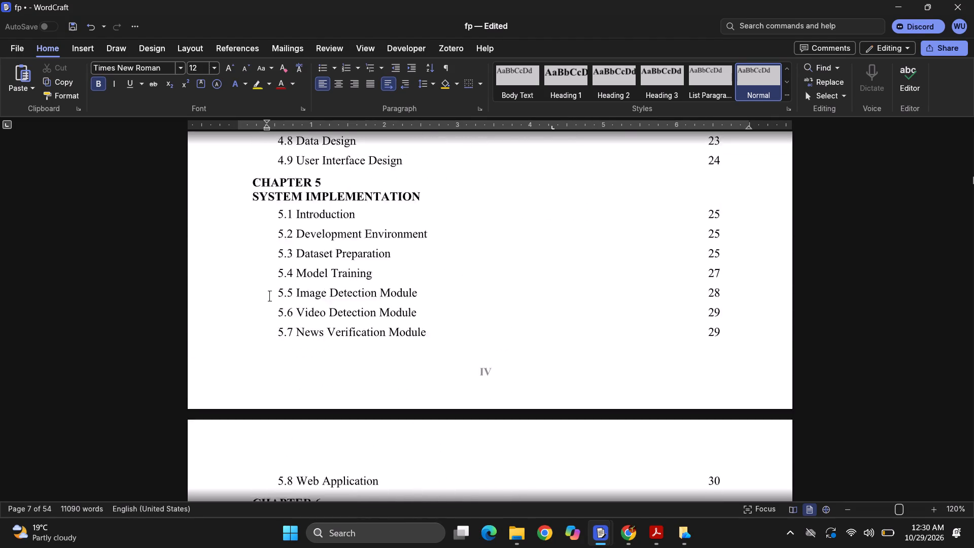
scroll(269, 296, "down", 6)
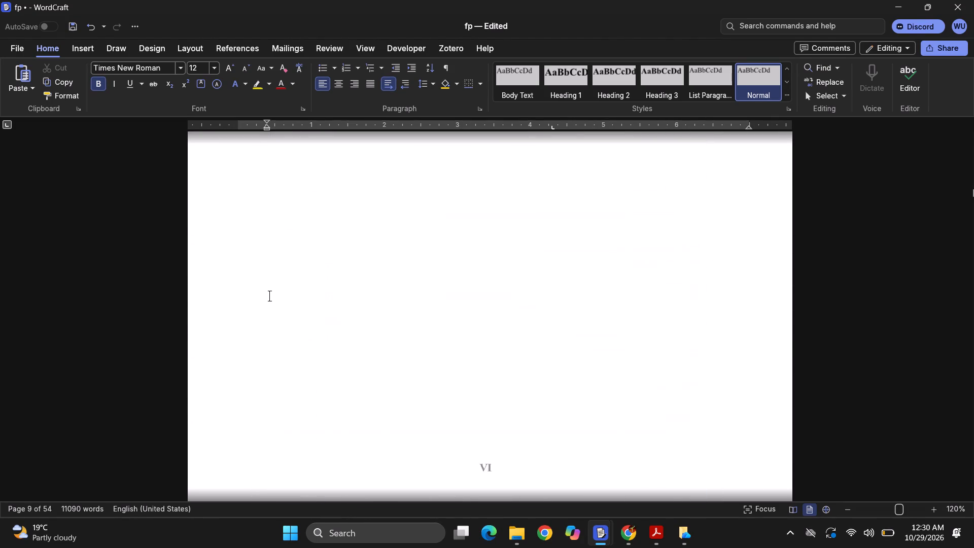
scroll(269, 296, "down", 2)
scroll(269, 296, "up", 5)
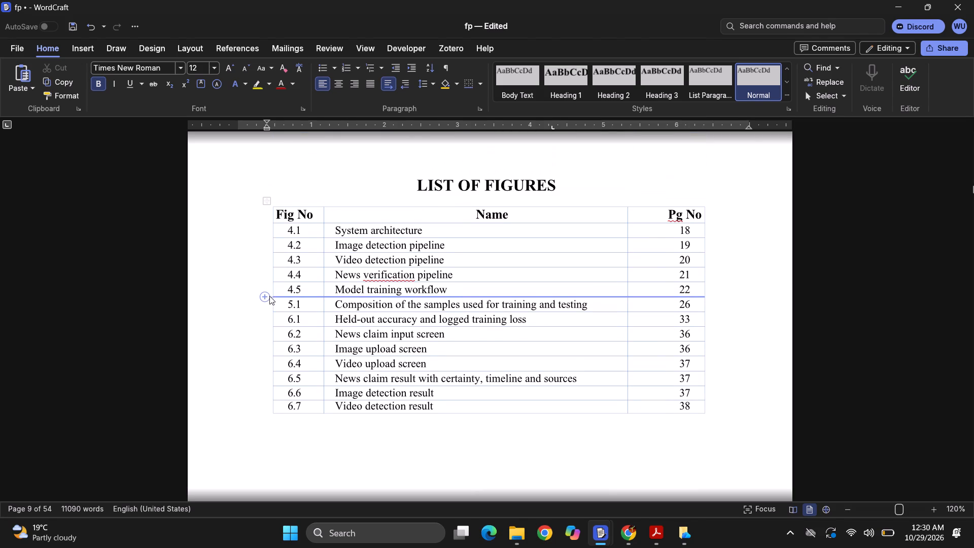
scroll(506, 423, "down", 1)
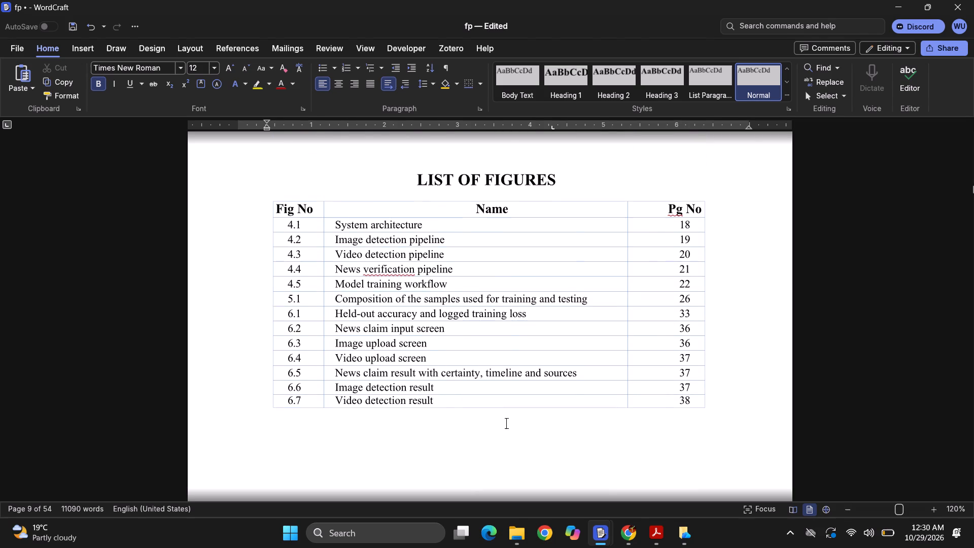
Look through Chapter 1 (Introduction) and Chapter 2 (Literature Survey), including Tables 2.1 and 2.2, to check the converted content.
scroll(506, 423, "down", 6)
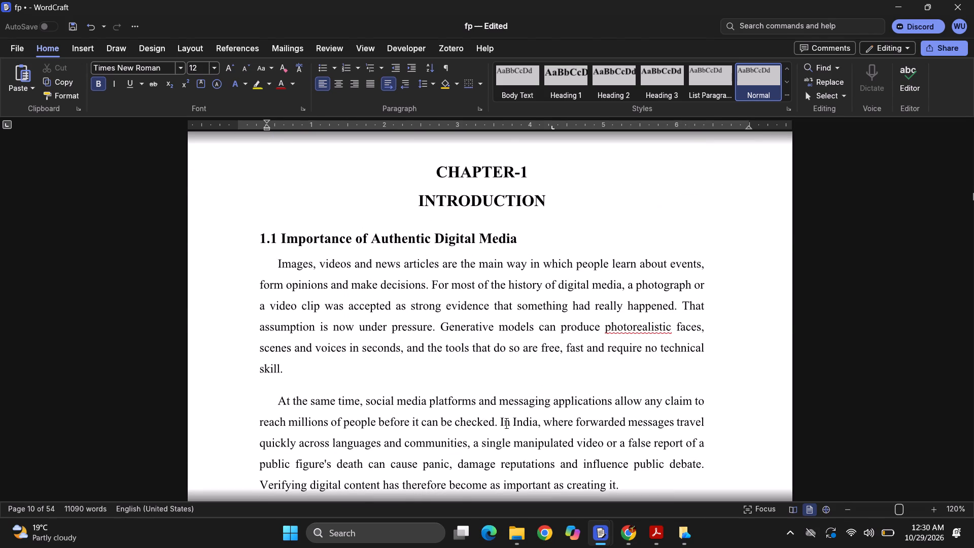
scroll(506, 423, "down", 6)
scroll(506, 423, "up", 1)
scroll(506, 423, "down", 2)
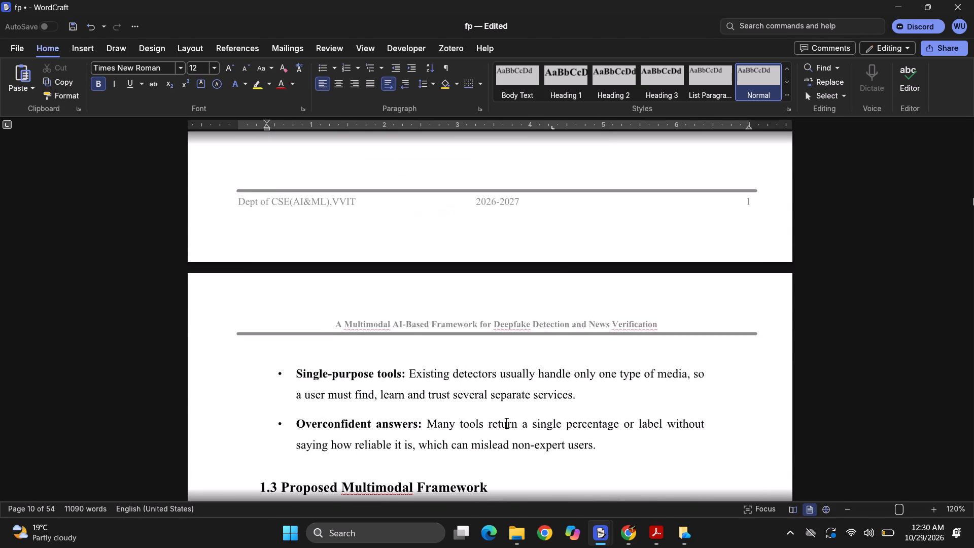
scroll(506, 423, "down", 6)
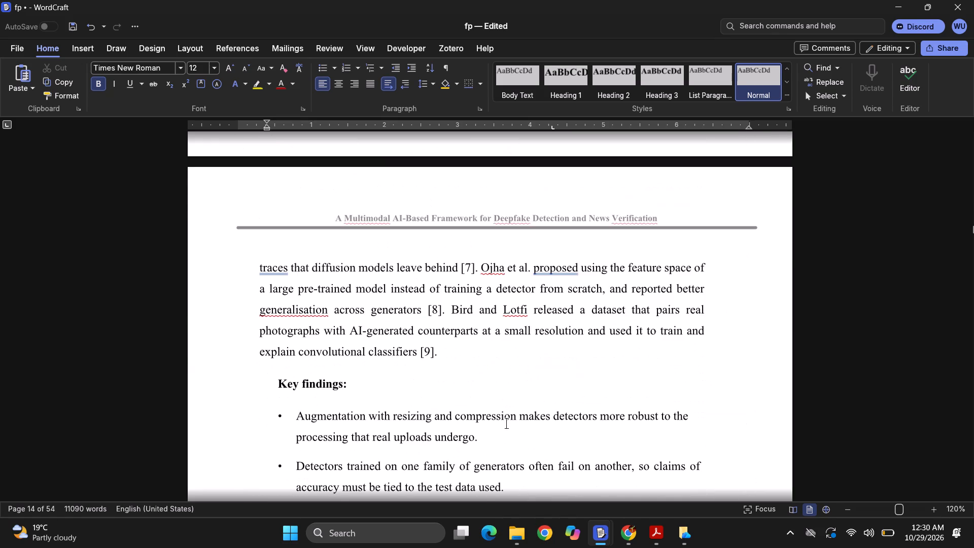
scroll(506, 423, "up", 1)
scroll(506, 423, "left", 1)
scroll(506, 423, "right", 1)
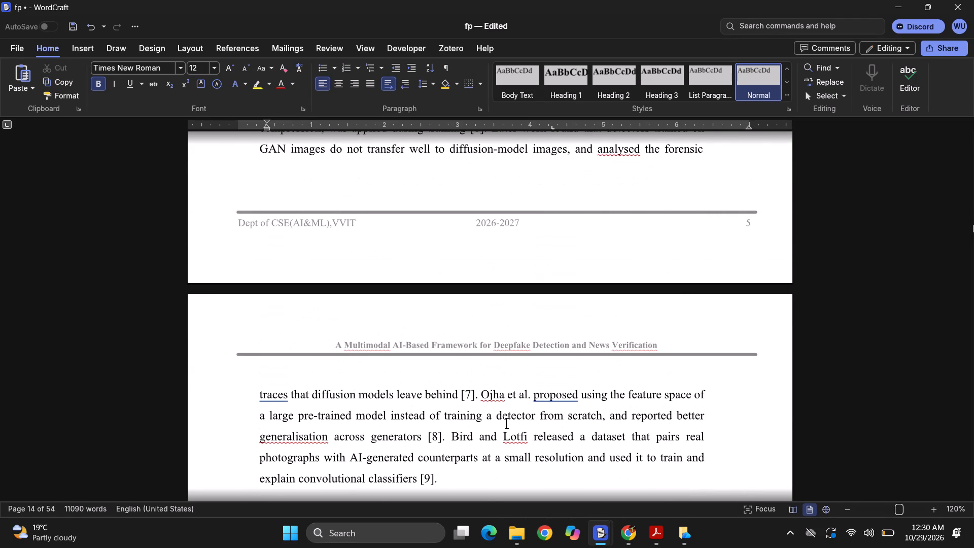
scroll(506, 423, "down", 2, "ctrl")
scroll(397, 343, "up", 1)
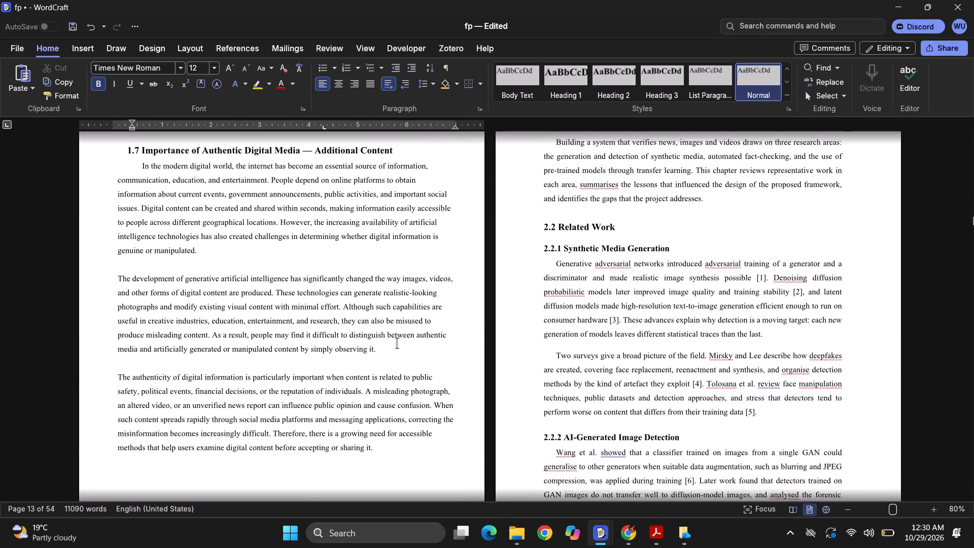
scroll(397, 343, "up", 3)
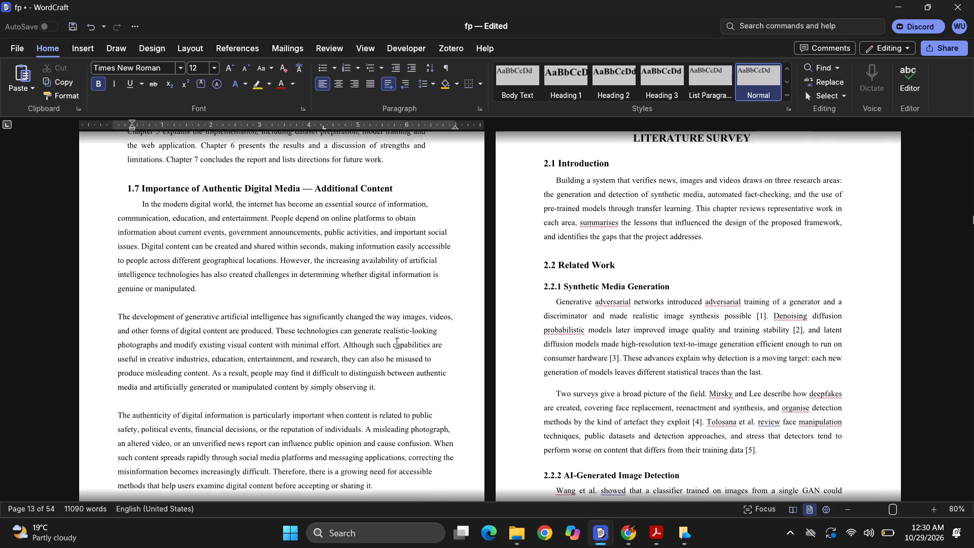
scroll(397, 343, "up", 1)
scroll(397, 343, "down", 1)
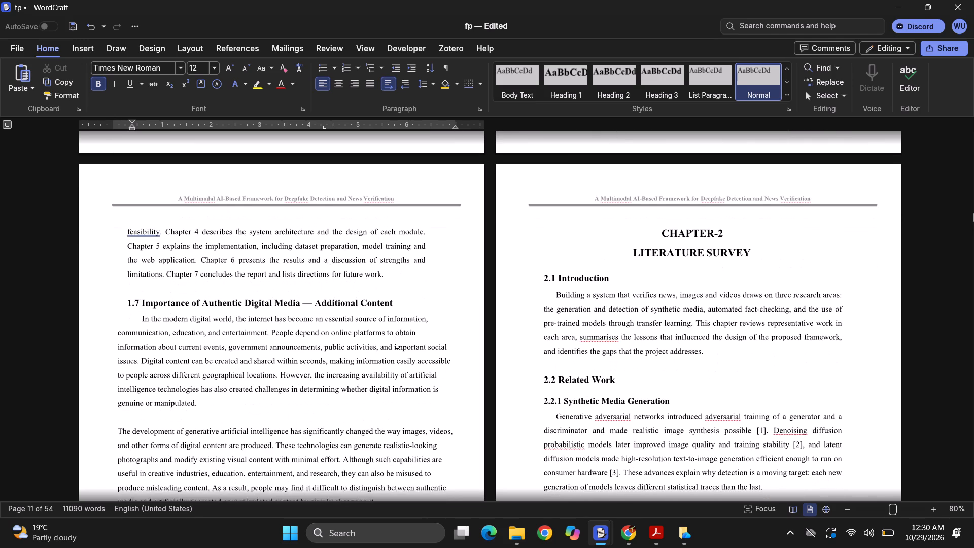
scroll(397, 343, "down", 2)
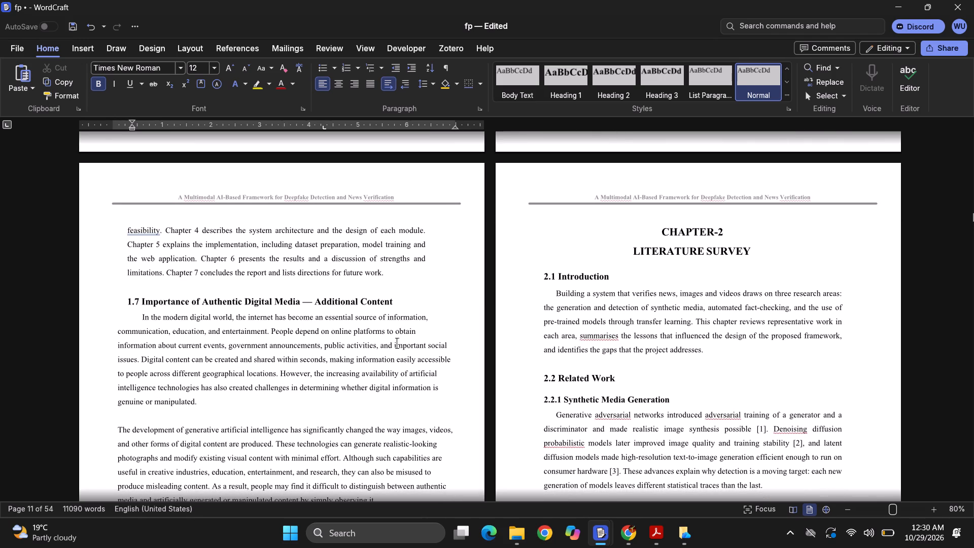
scroll(397, 343, "down", 1)
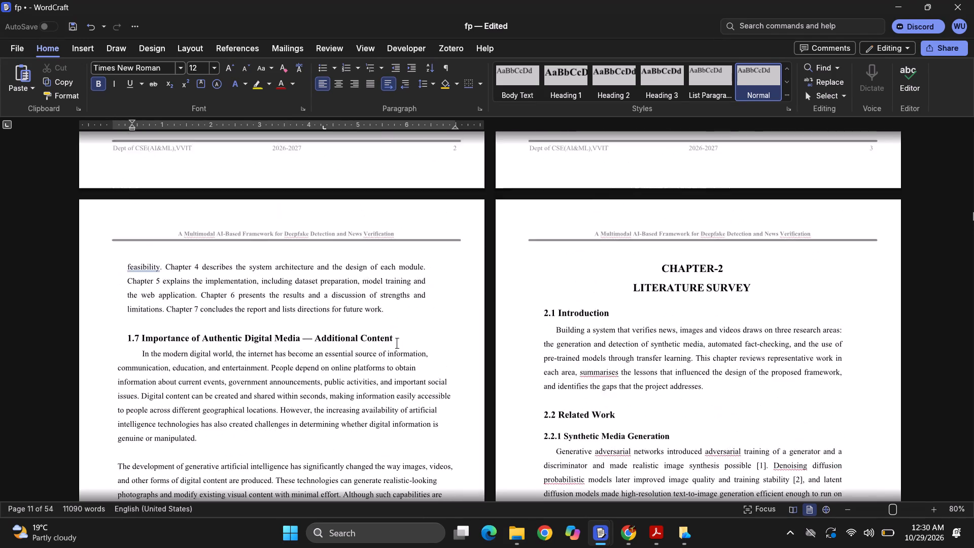
scroll(397, 343, "down", 1)
scroll(397, 343, "up", 1, "ctrl")
scroll(397, 343, "right", 1, "ctrl")
scroll(397, 343, "up", 1)
scroll(397, 343, "down", 2, "ctrl")
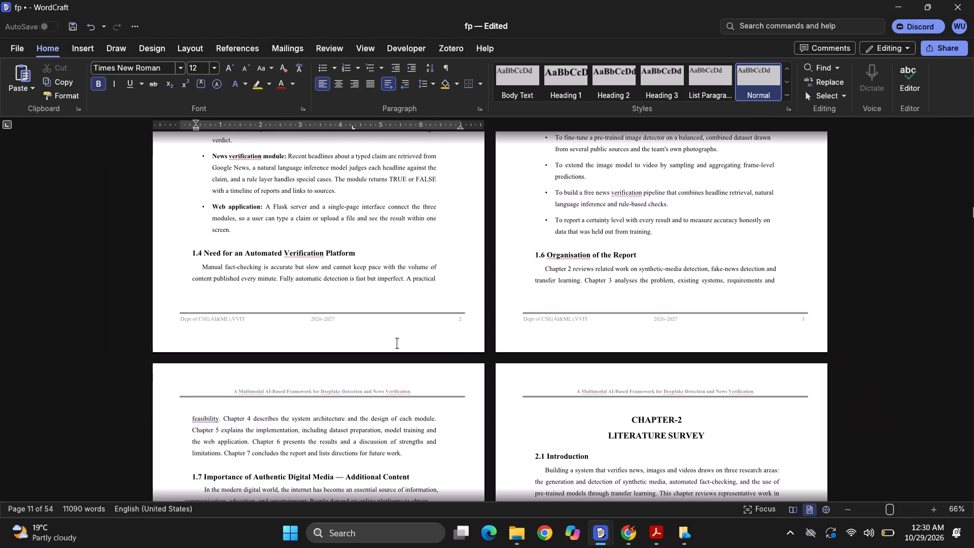
scroll(397, 343, "down", 10)
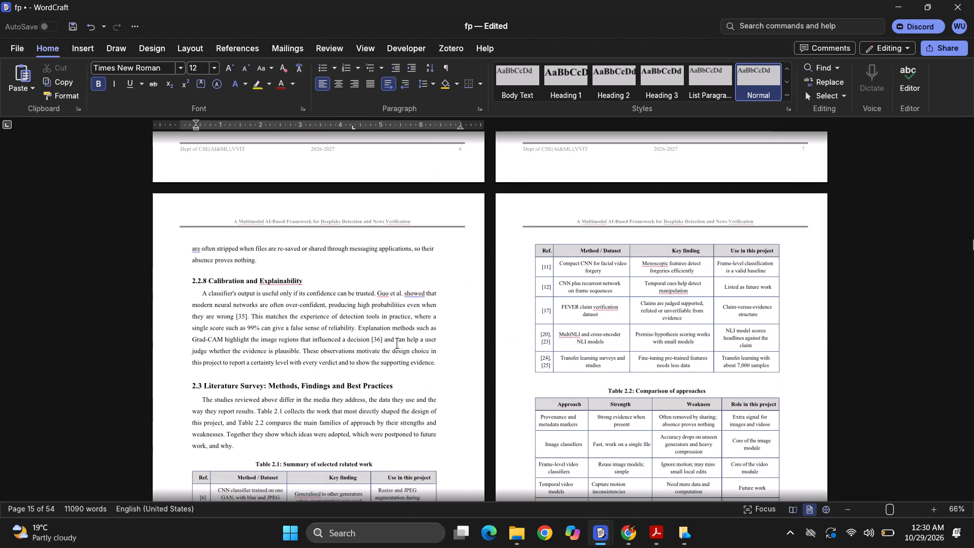
scroll(397, 343, "down", 3)
scroll(397, 343, "up", 1)
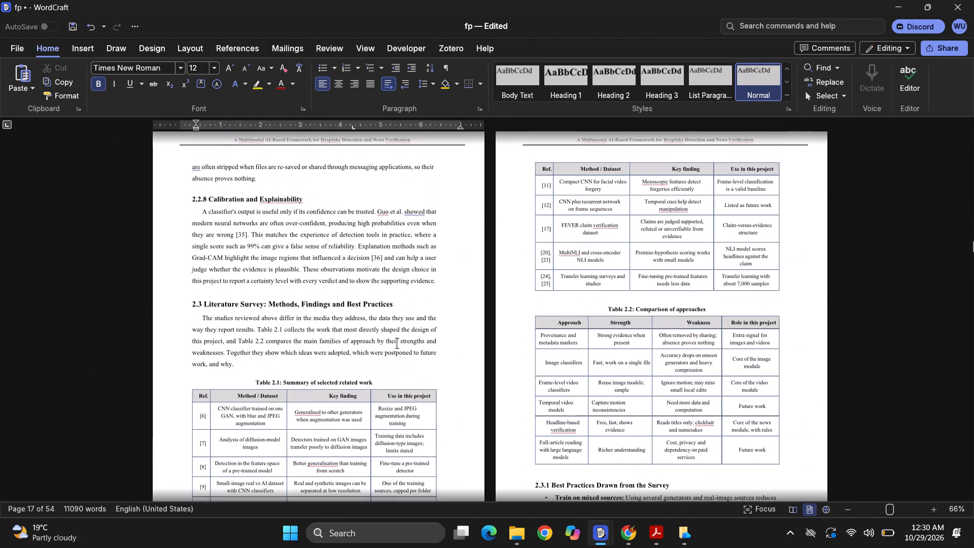
scroll(397, 343, "up", 1)
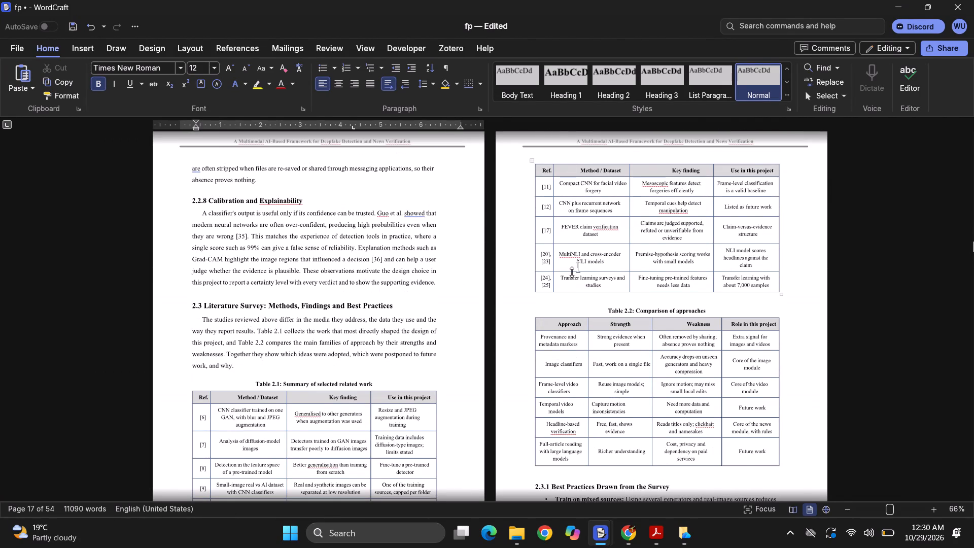
Look through Chapters 3 to 7 and the references, checking the converted tables, figures and code listings.
scroll(572, 272, "down", 16)
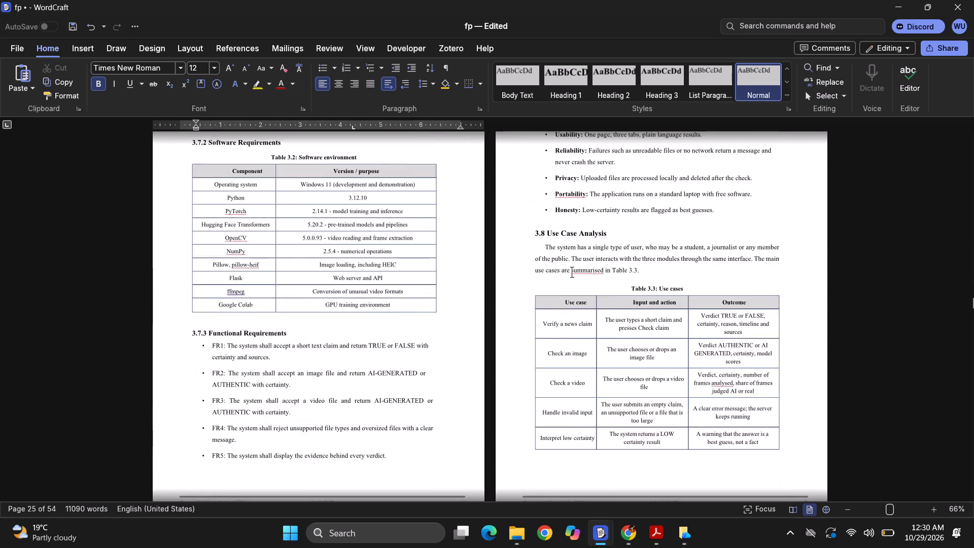
scroll(572, 272, "down", 1)
scroll(572, 272, "down", 3, "ctrl")
scroll(572, 272, "down", 2)
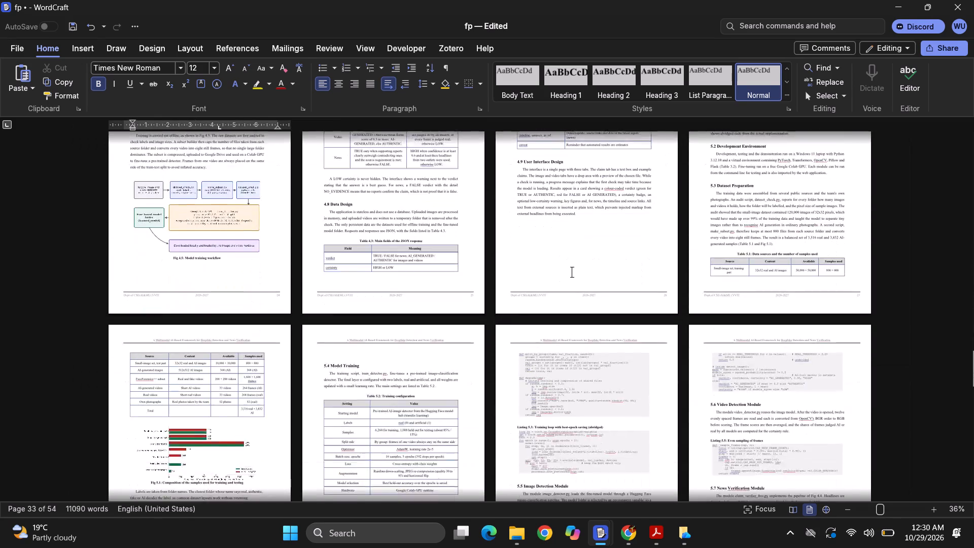
scroll(572, 272, "down", 5)
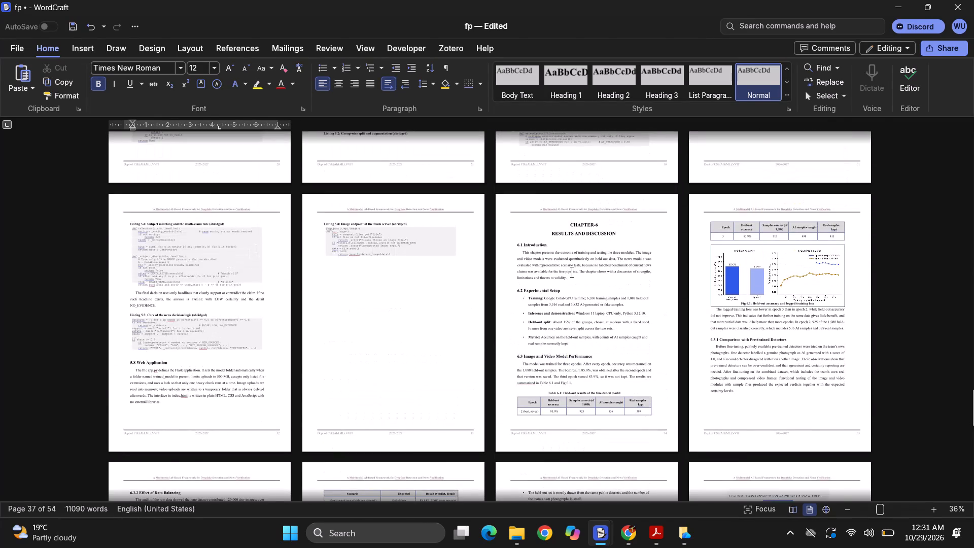
scroll(789, 267, "up", 2, "ctrl")
scroll(453, 330, "down", 2)
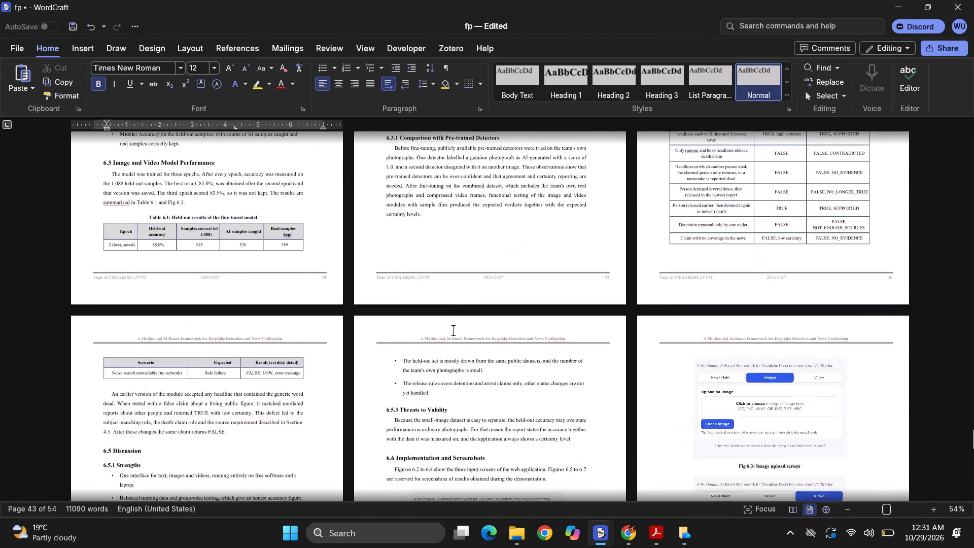
scroll(453, 330, "down", 11)
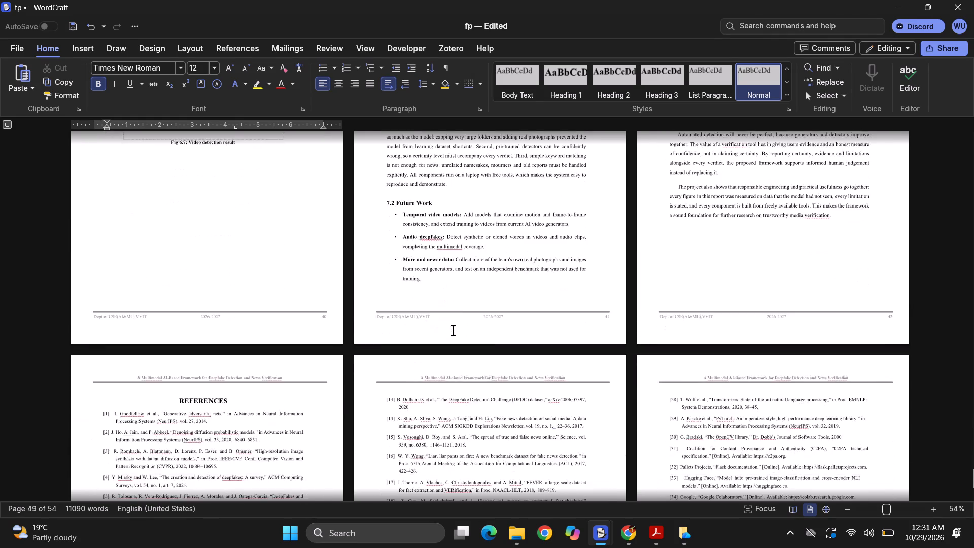
scroll(453, 330, "up", 3)
scroll(450, 328, "down", 3)
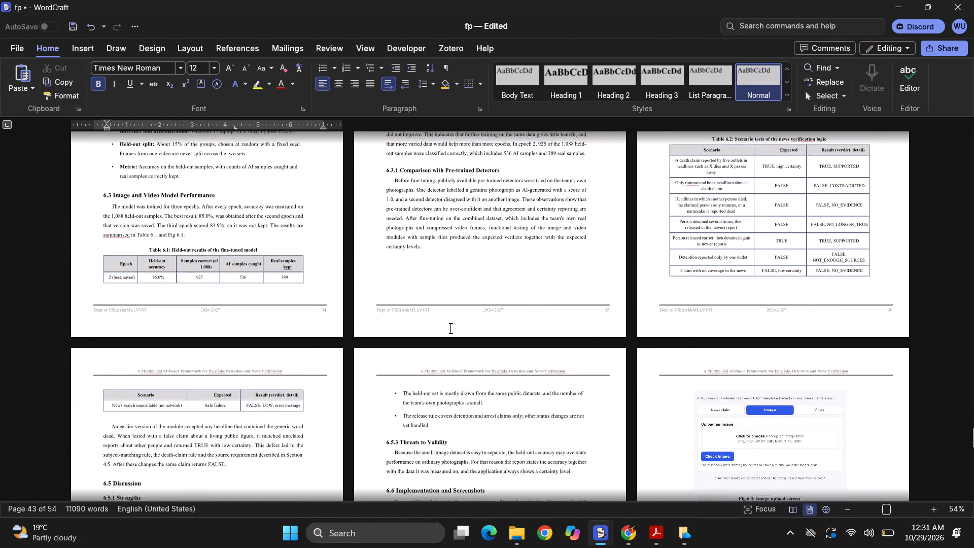
scroll(450, 328, "down", 5)
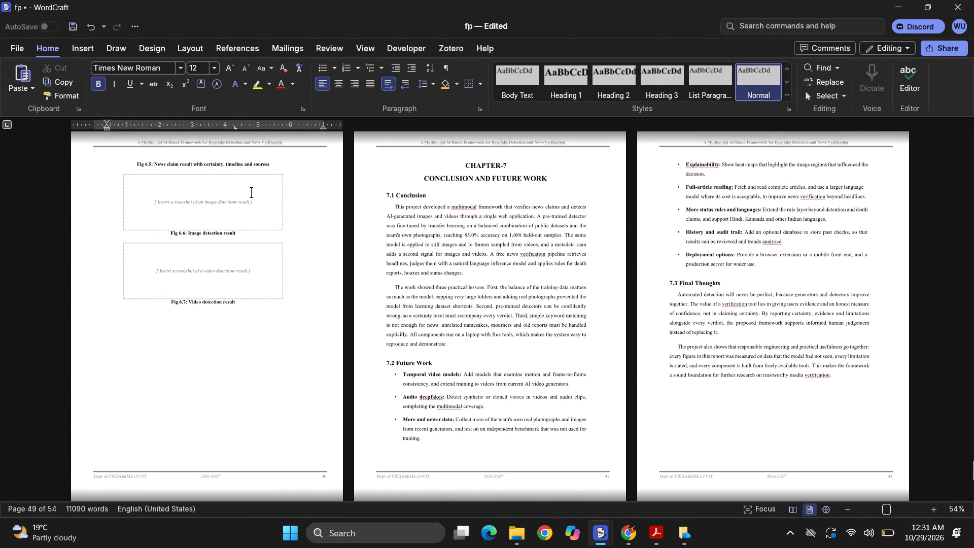
Examine the screenshot placeholder boxes for the image detection, video detection and news claim results in Chapter 6.
left_click(251, 192)
left_click(262, 268)
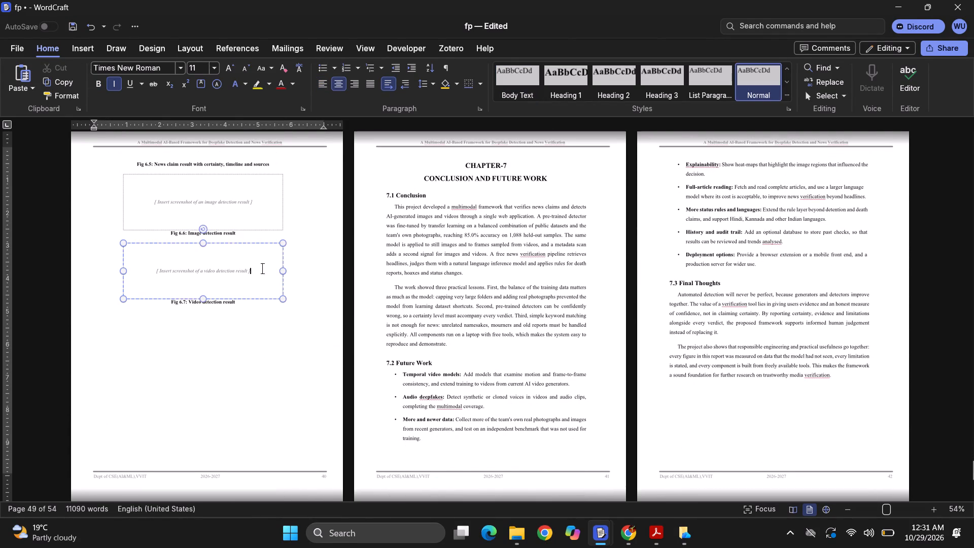
left_click(220, 200)
scroll(220, 200, "up", 4, "ctrl")
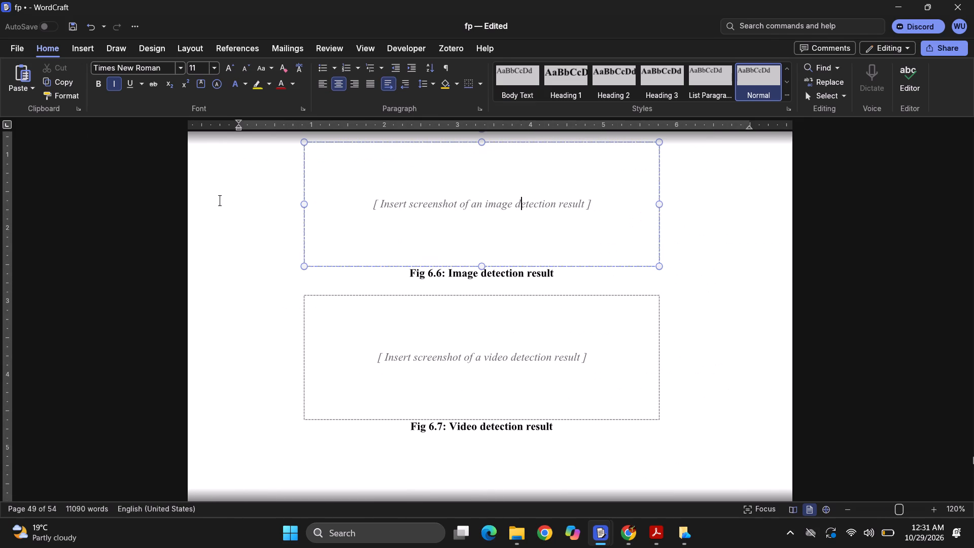
left_click(520, 223)
left_click(534, 393)
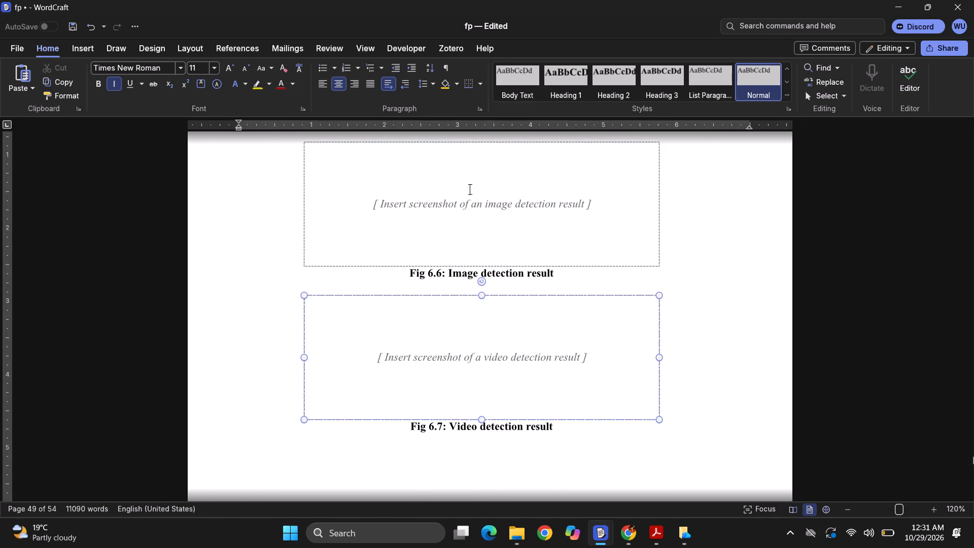
scroll(518, 372, "up", 3)
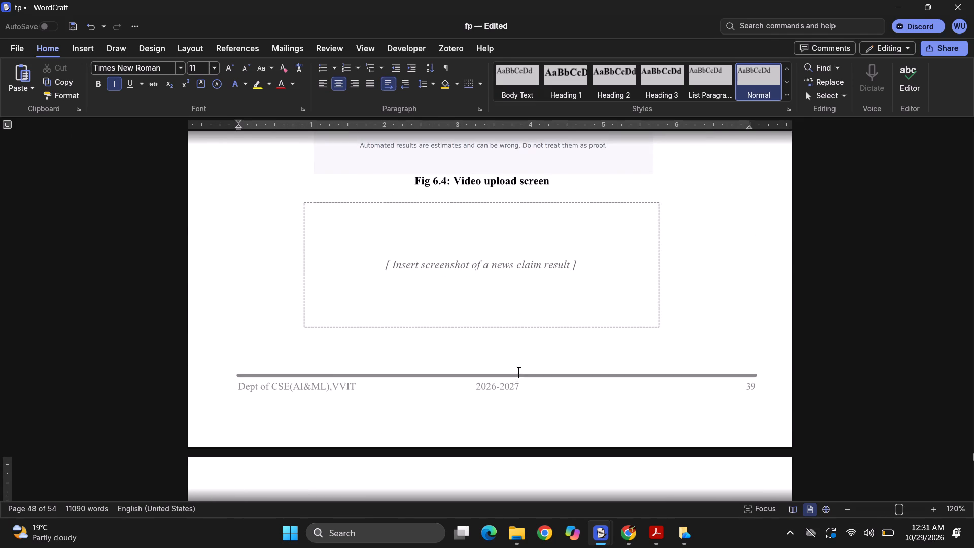
left_click(464, 302)
Indent the fourth student's name on the cover page with 30 spaces to line up with the names above.
scroll(498, 289, "up", 4)
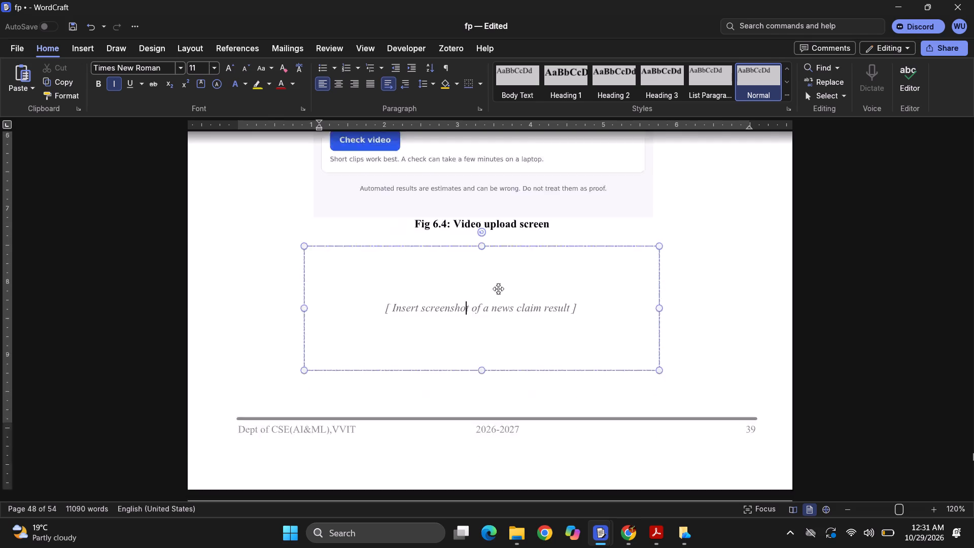
scroll(498, 289, "up", 1)
scroll(498, 289, "up", 20)
scroll(498, 289, "up", 8)
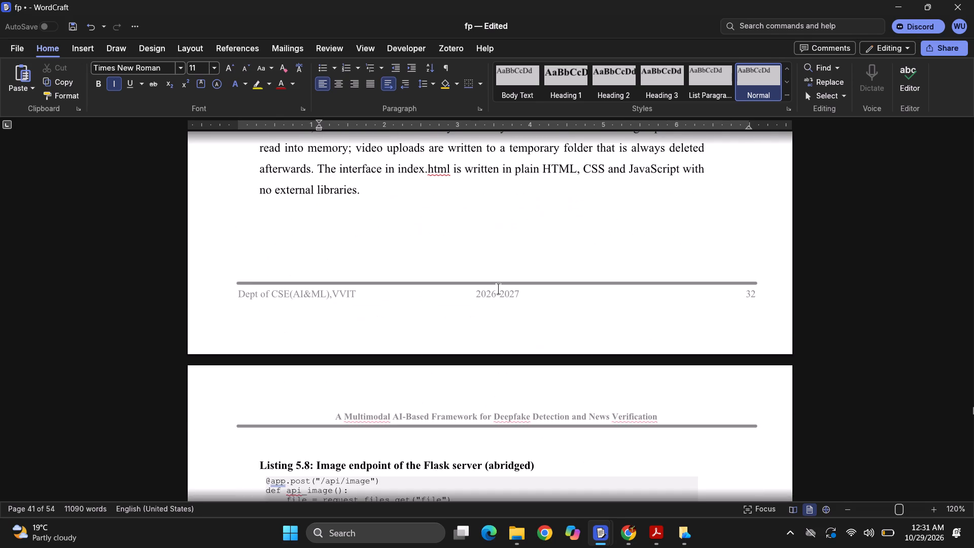
scroll(498, 289, "up", 20)
scroll(498, 289, "up", 20)
scroll(498, 289, "up", 20)
scroll(498, 289, "up", 20)
scroll(498, 289, "up", 20)
scroll(498, 289, "up", 20)
scroll(498, 289, "right", 7)
scroll(498, 289, "up", 20)
scroll(498, 289, "up", 20)
scroll(498, 289, "up", 18)
scroll(498, 289, "up", 9)
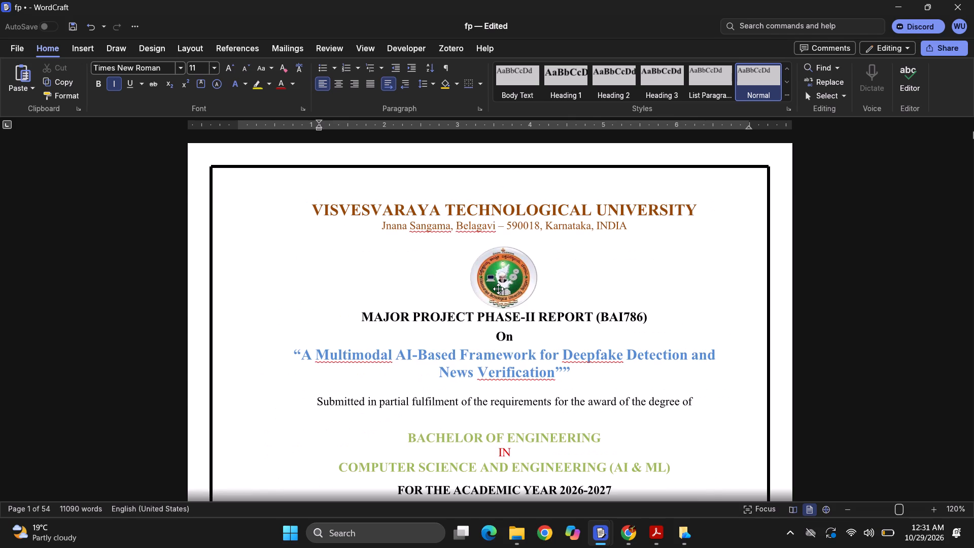
scroll(498, 289, "up", 3)
scroll(542, 315, "down", 3)
scroll(542, 315, "up", 1)
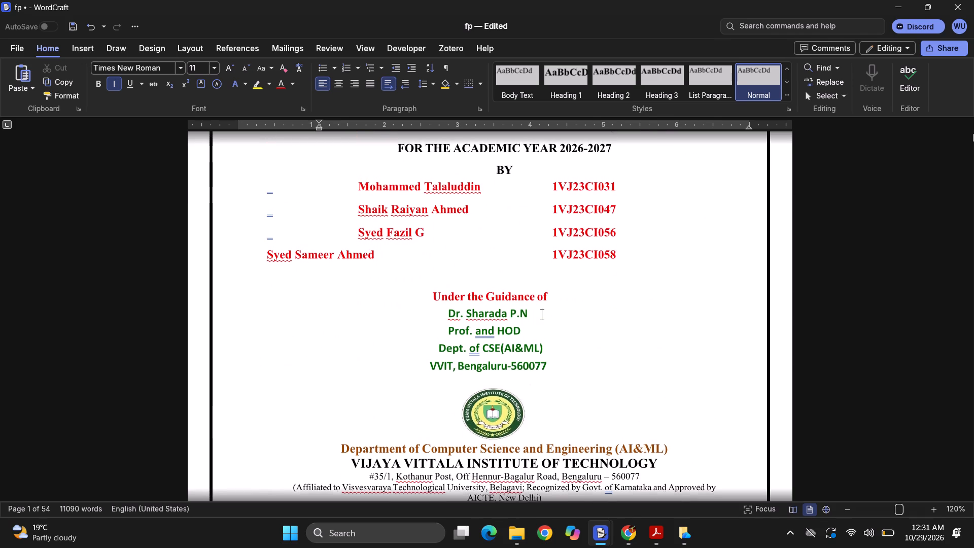
scroll(542, 315, "up", 1)
left_click(267, 262)
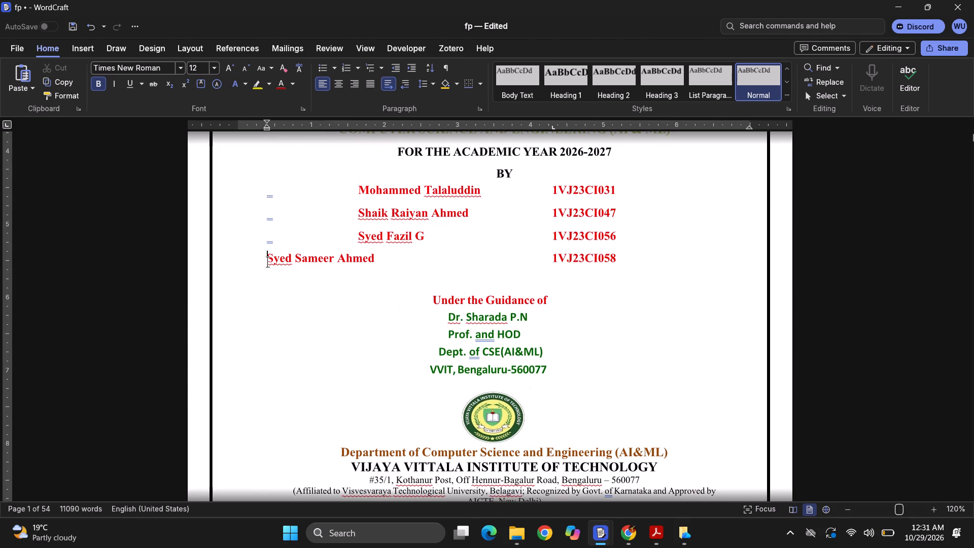
key("space")
key("space")
key("space")
key("space")
key("space")
key("space")
key("space")
key("space")
key("space")
key("space")
key("space")
key("space")
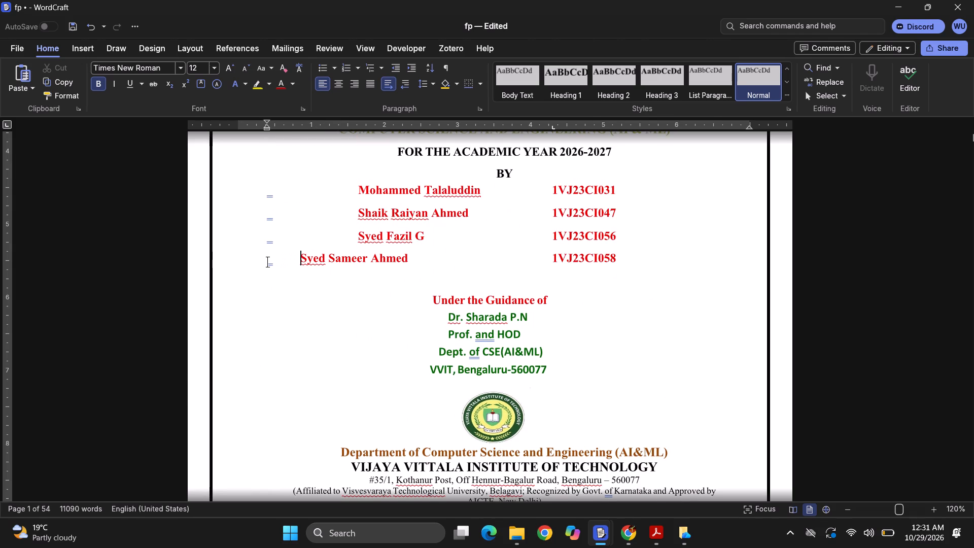
key("space")
key("space")
key("space")
key("space")
key("space")
key("space")
key("space")
key("space")
key("space")
key("space")
key("space")
key("space")
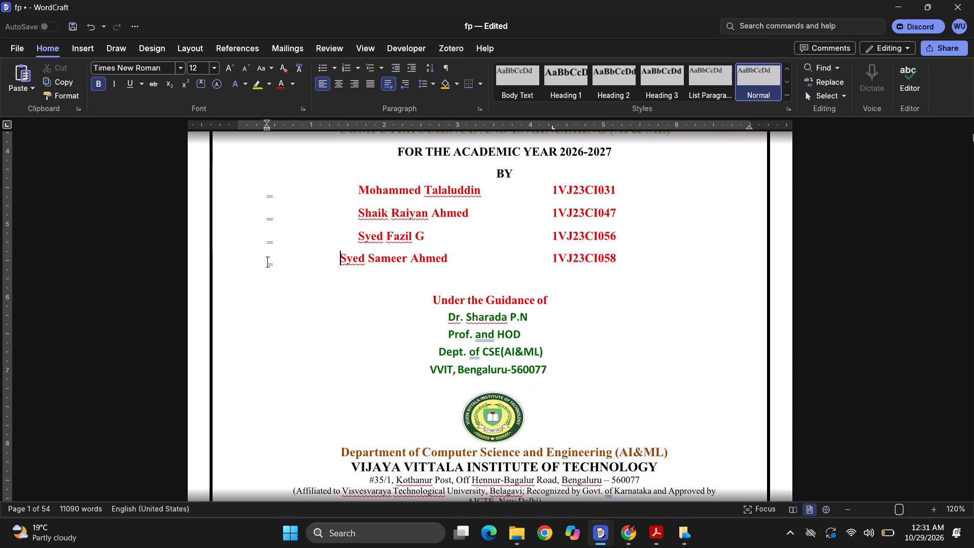
key("space")
key("space")
key("space")
key("space")
key("space")
key("space")
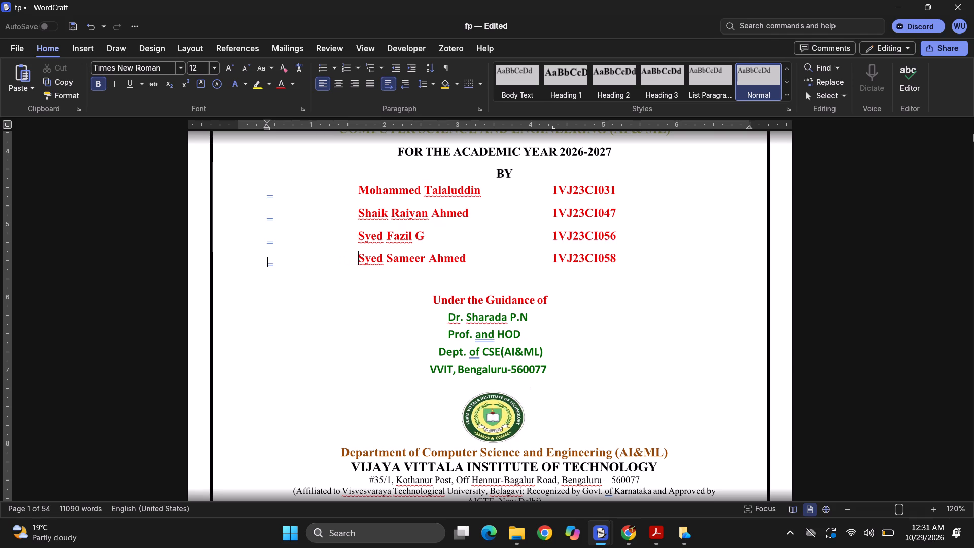
Save the edited report document.
key("ctrl+s")
key("ctrl+s")
key("ctrl+s")
key("ctrl+s")
key("ctrl+s")
key("ctrl+s")
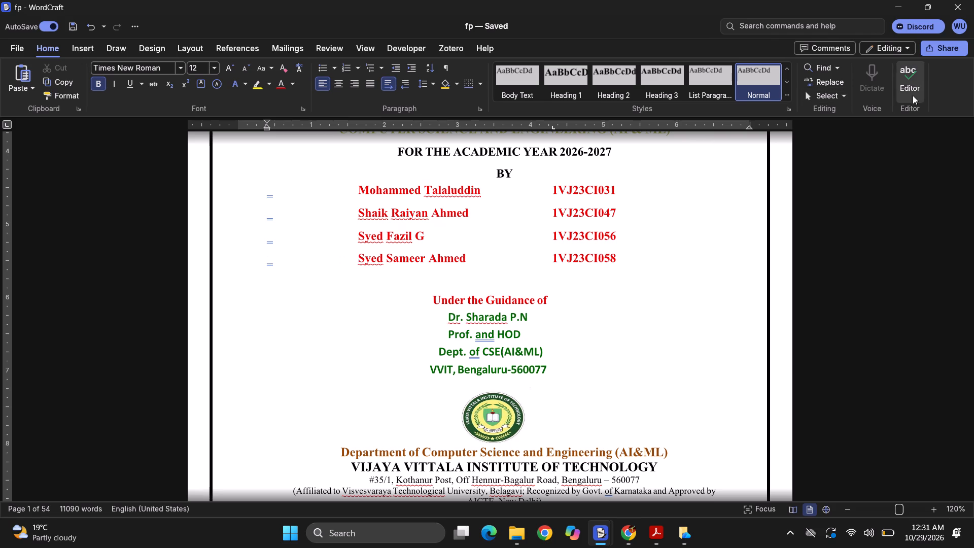
Export the report as a PDF document to Downloads, shortening the suggested file name to fp without its extension.
left_click(938, 54)
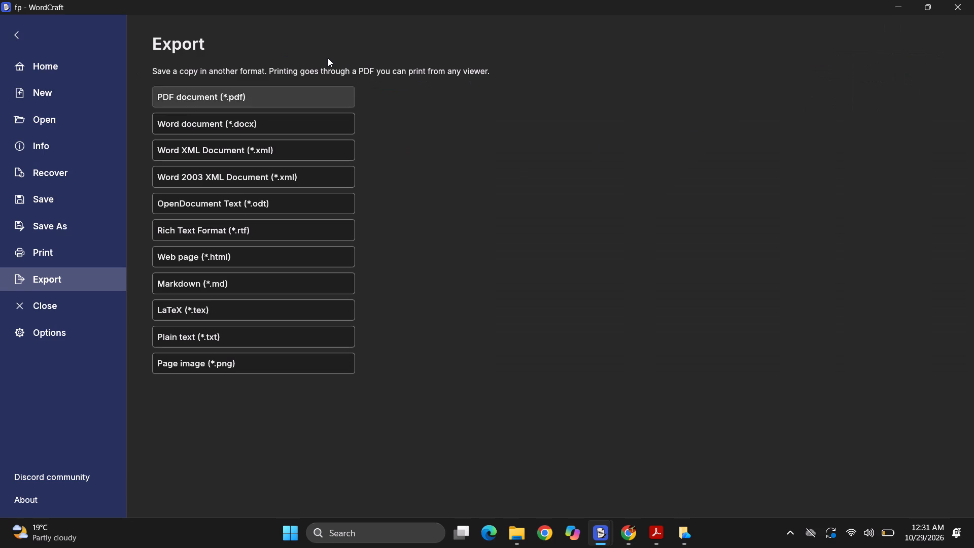
left_click(241, 98)
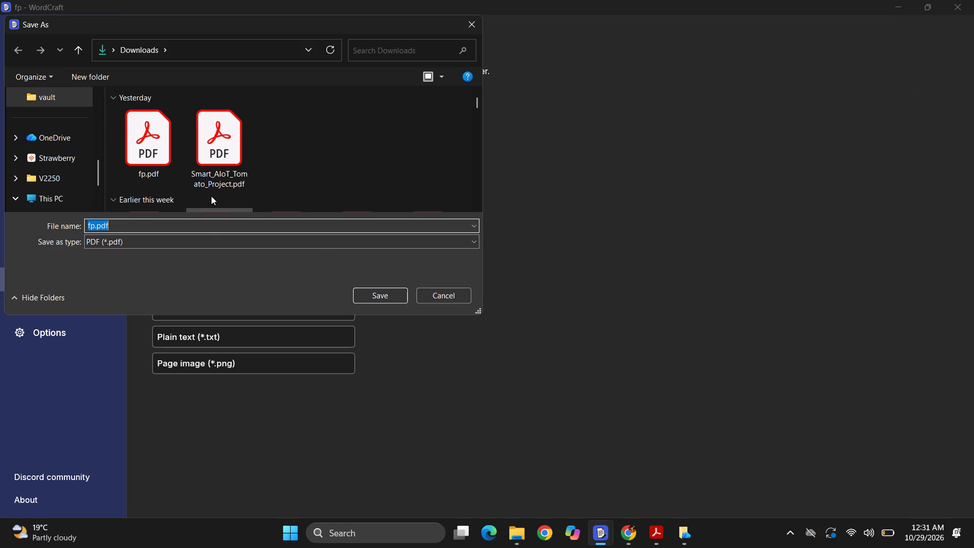
left_click(201, 222)
key("BackSpace")
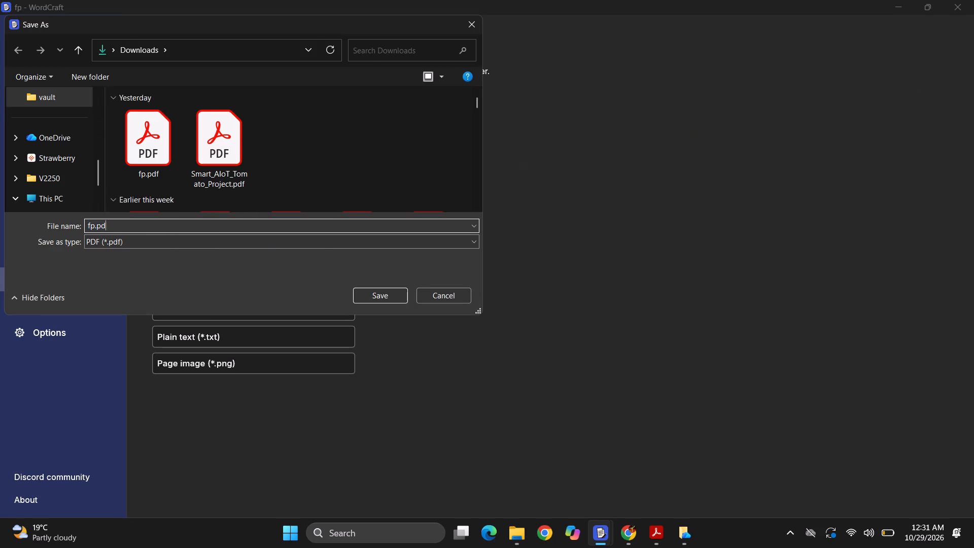
key("BackSpace")
key("BackSpace")
key("BackSpace")
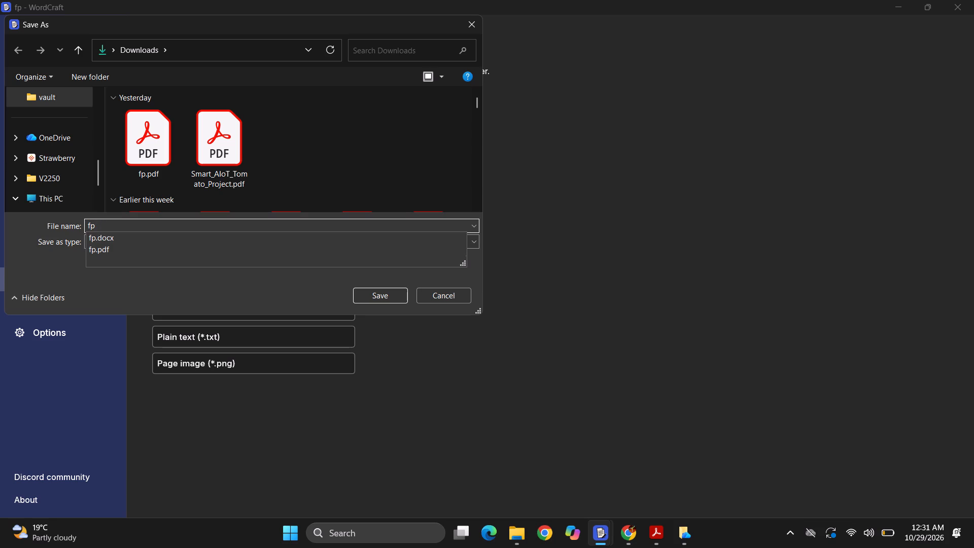
Add ppp to the end of the file name fp and save the PDF export in Downloads.
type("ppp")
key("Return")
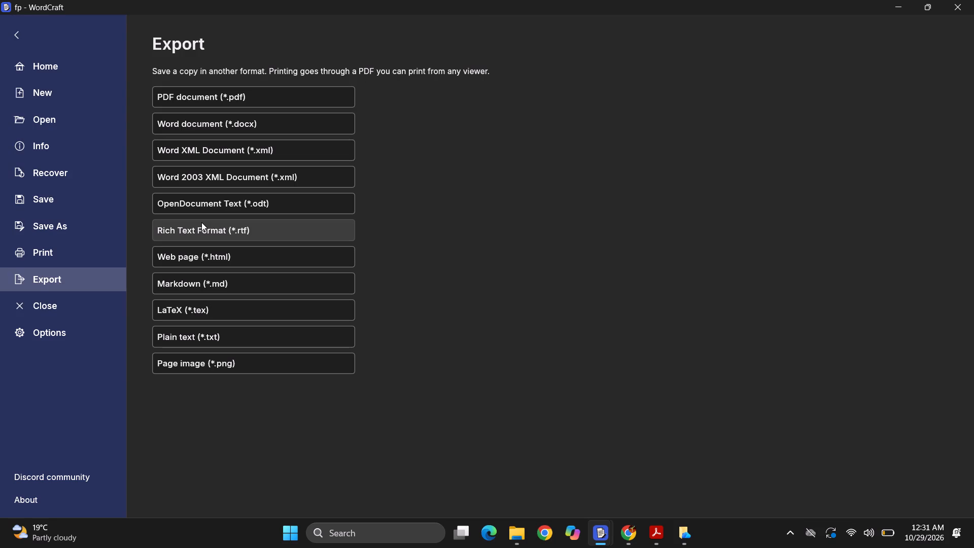
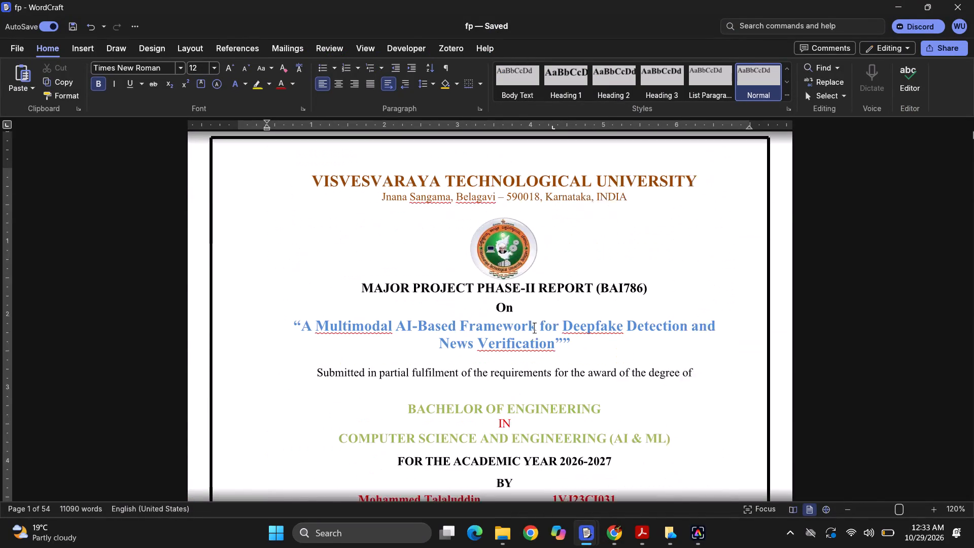
Place the insertion point above the ACKNOWLEDGEMENT heading on page 3.
scroll(534, 328, "down", 3)
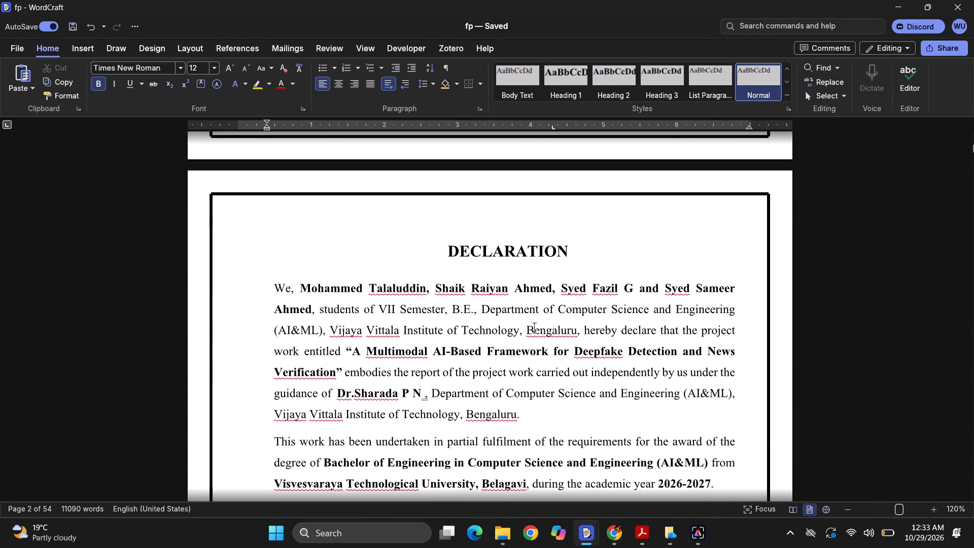
scroll(534, 328, "down", 3)
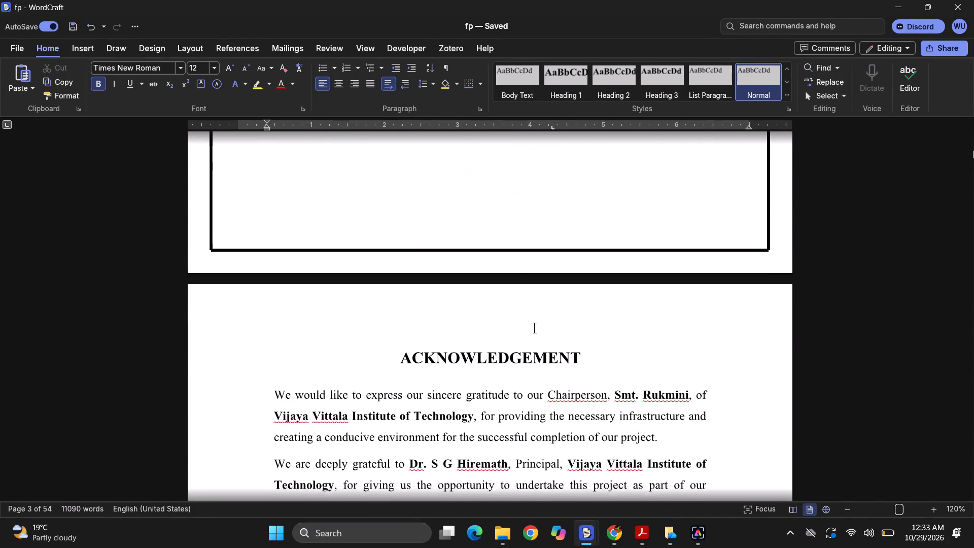
scroll(534, 328, "down", 3)
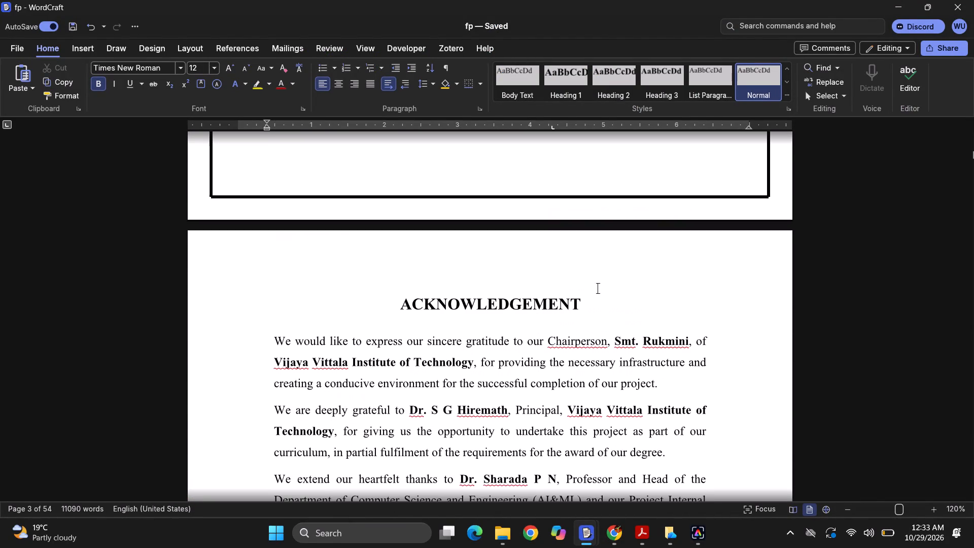
left_click(634, 286)
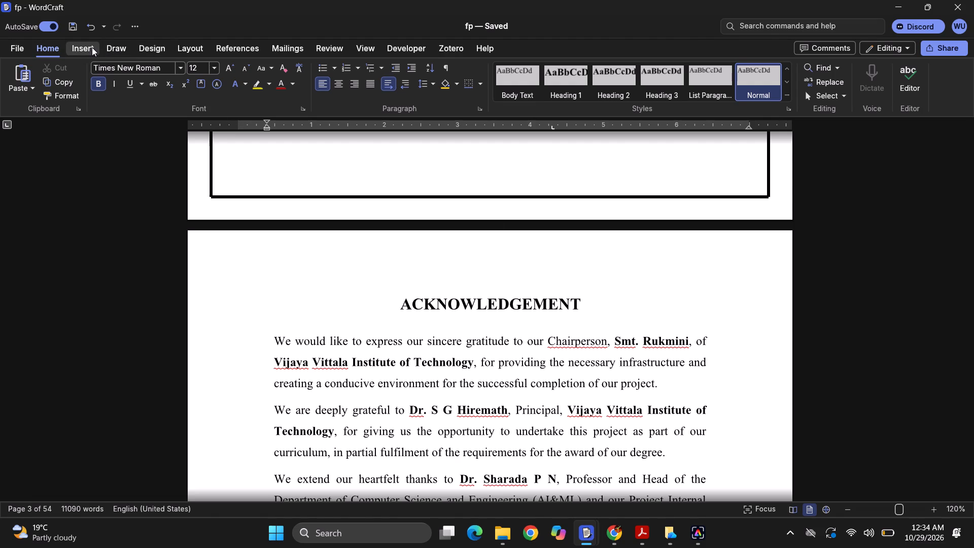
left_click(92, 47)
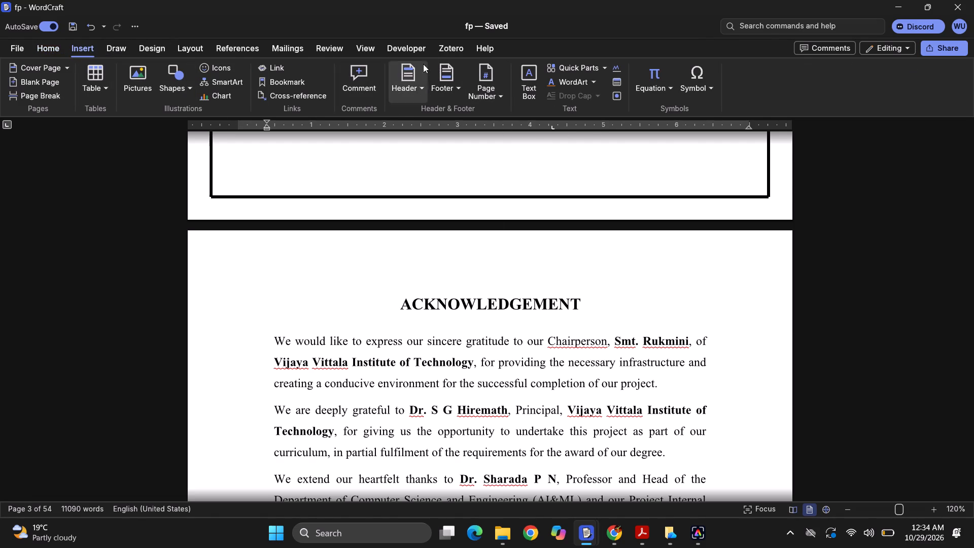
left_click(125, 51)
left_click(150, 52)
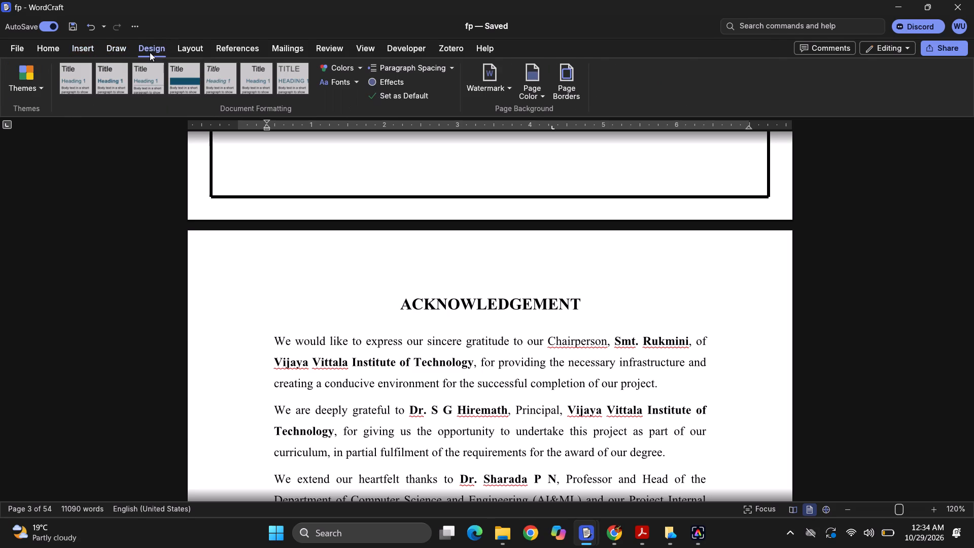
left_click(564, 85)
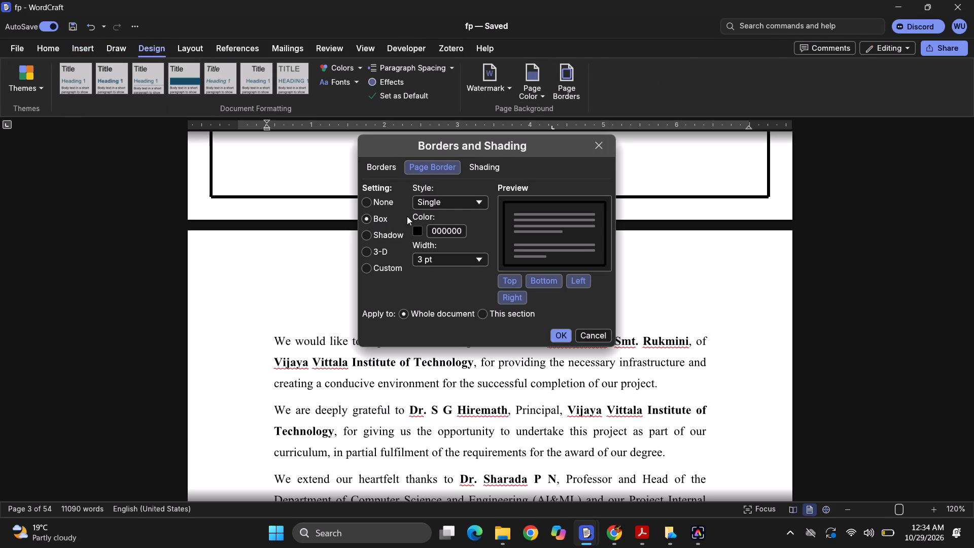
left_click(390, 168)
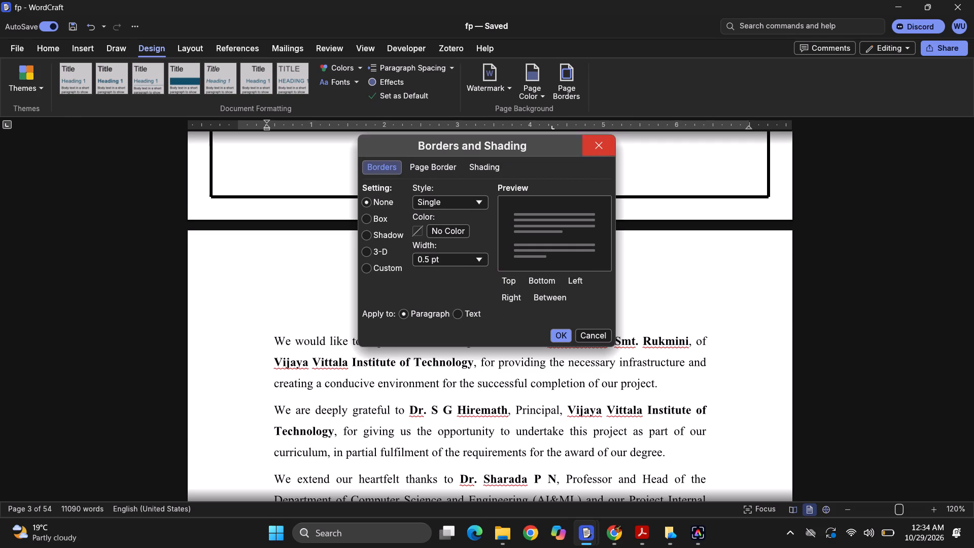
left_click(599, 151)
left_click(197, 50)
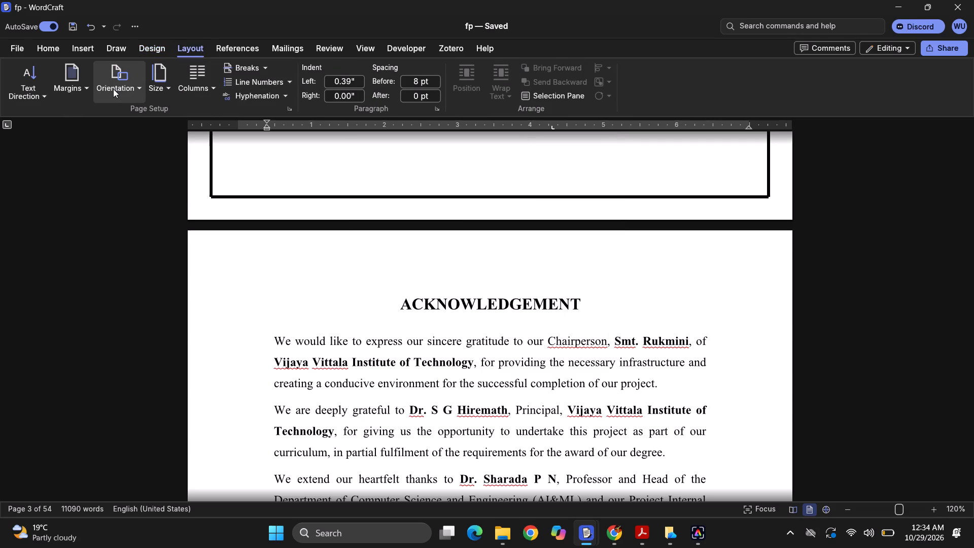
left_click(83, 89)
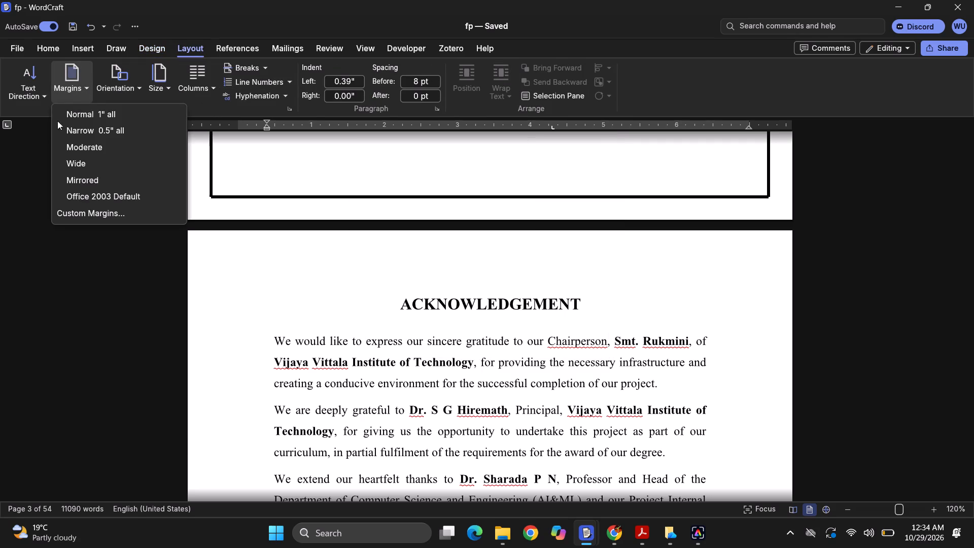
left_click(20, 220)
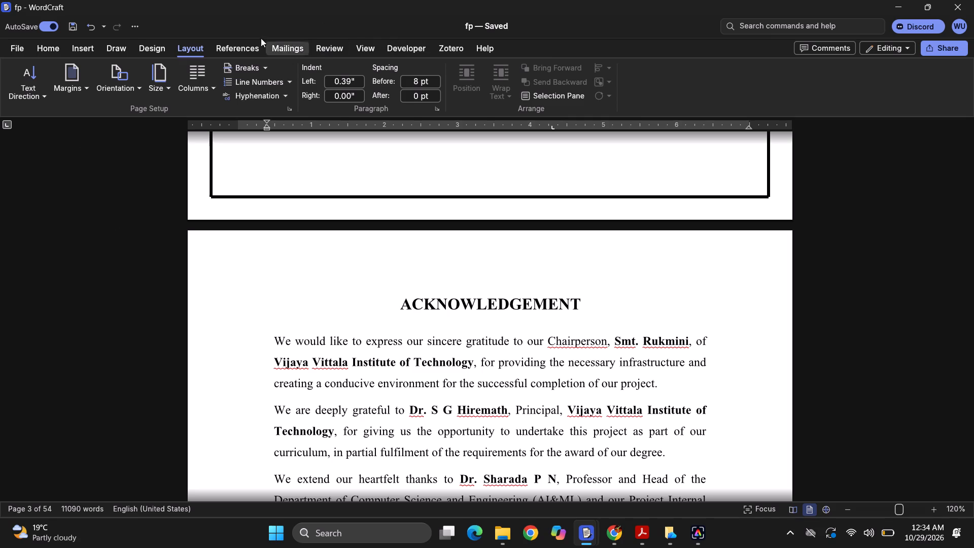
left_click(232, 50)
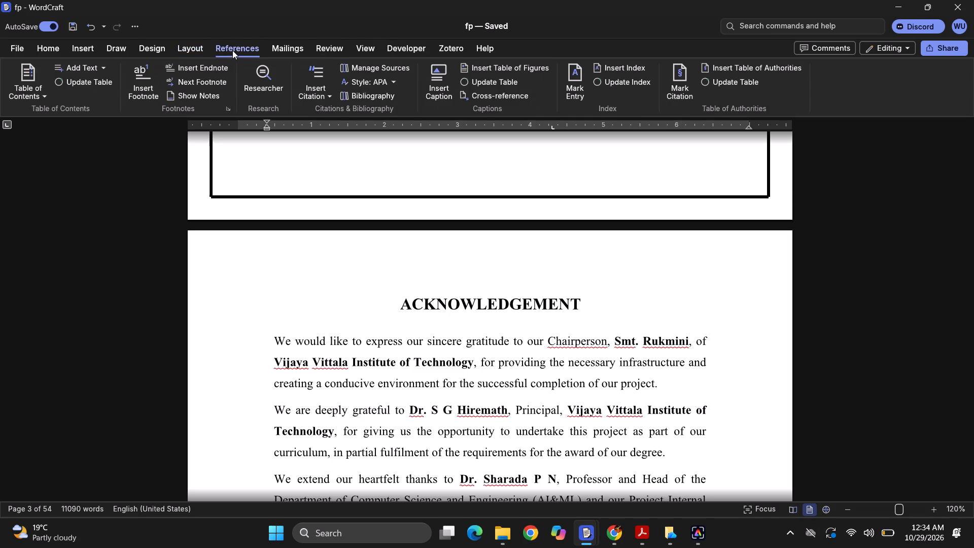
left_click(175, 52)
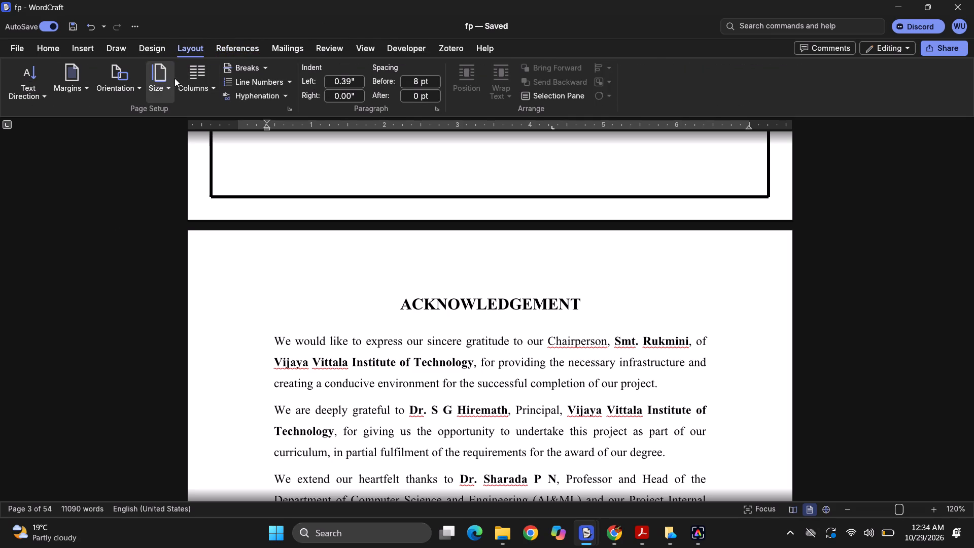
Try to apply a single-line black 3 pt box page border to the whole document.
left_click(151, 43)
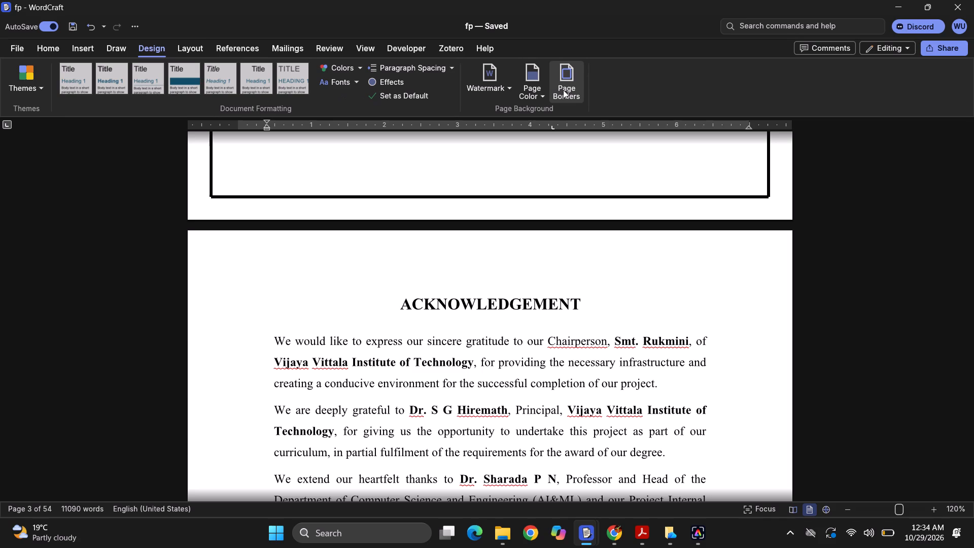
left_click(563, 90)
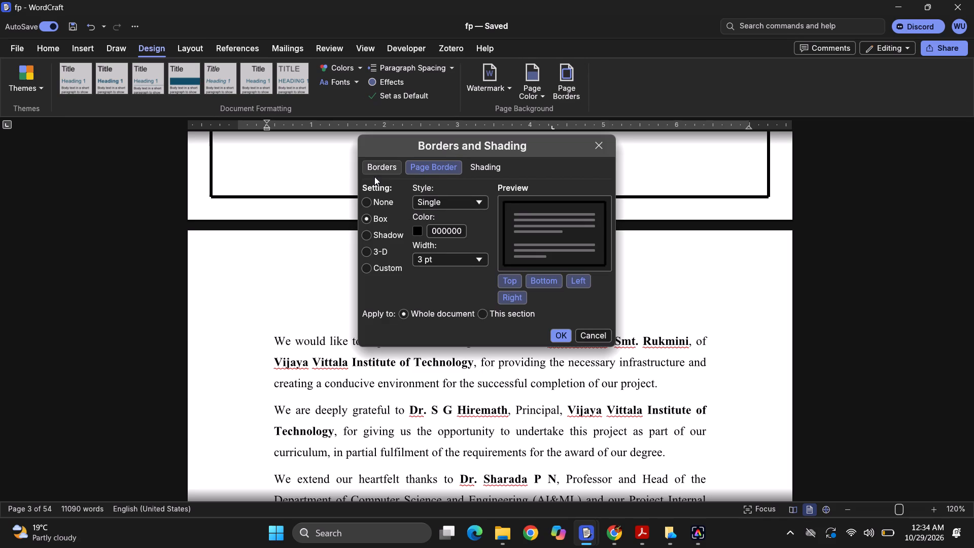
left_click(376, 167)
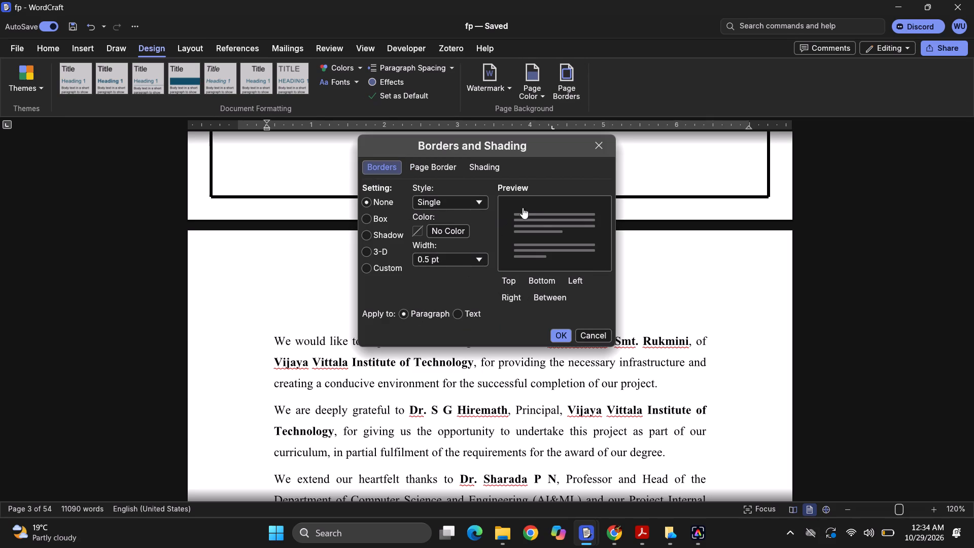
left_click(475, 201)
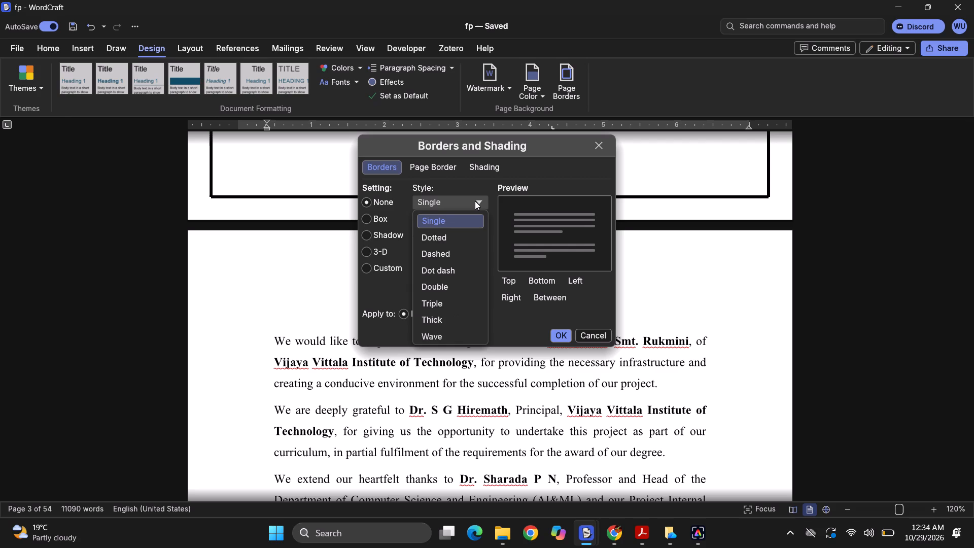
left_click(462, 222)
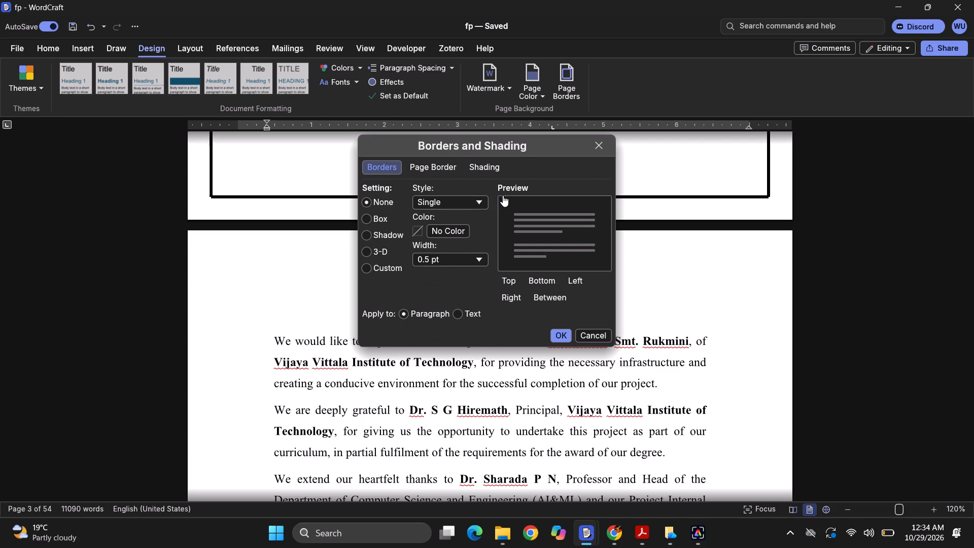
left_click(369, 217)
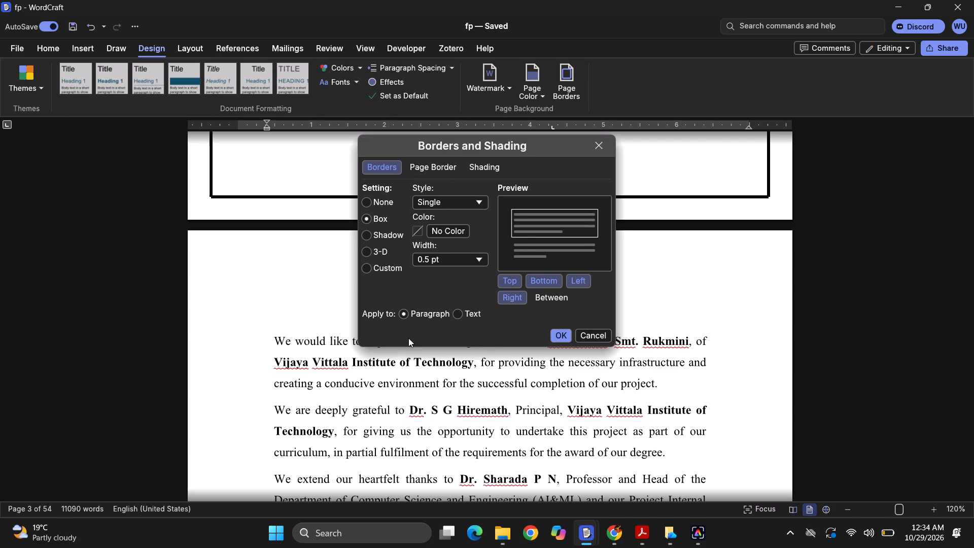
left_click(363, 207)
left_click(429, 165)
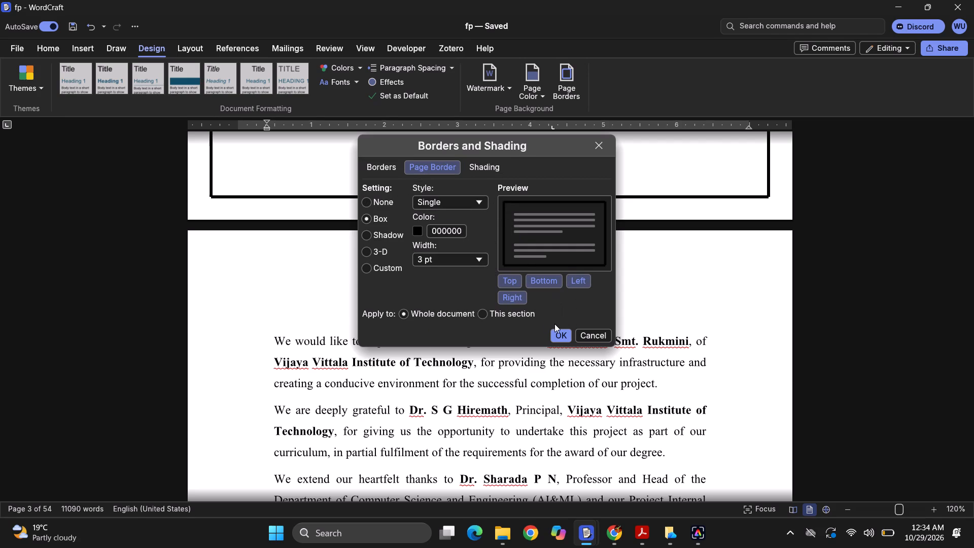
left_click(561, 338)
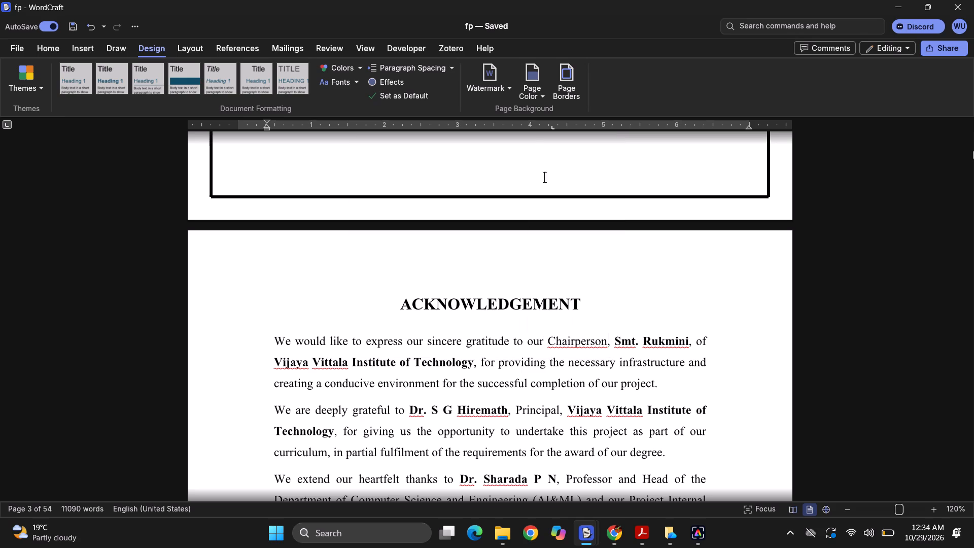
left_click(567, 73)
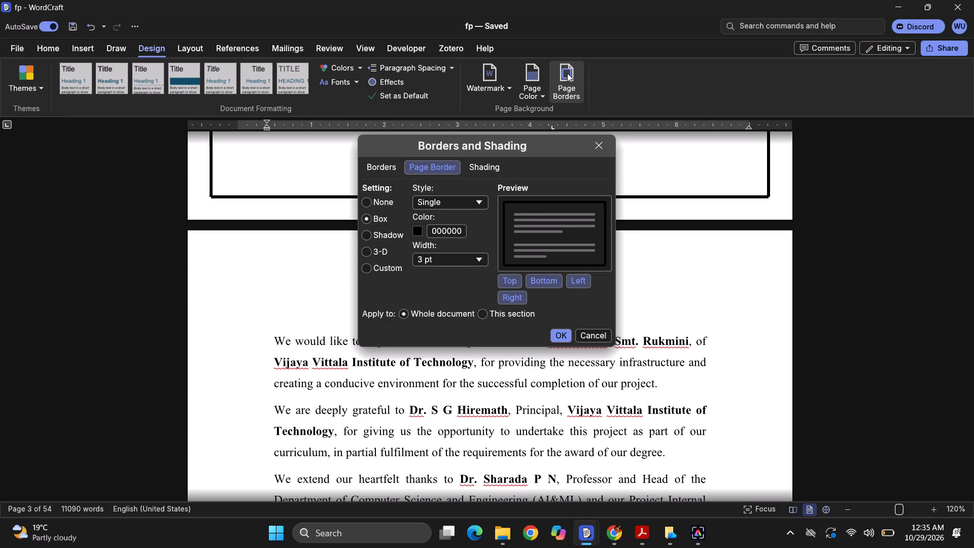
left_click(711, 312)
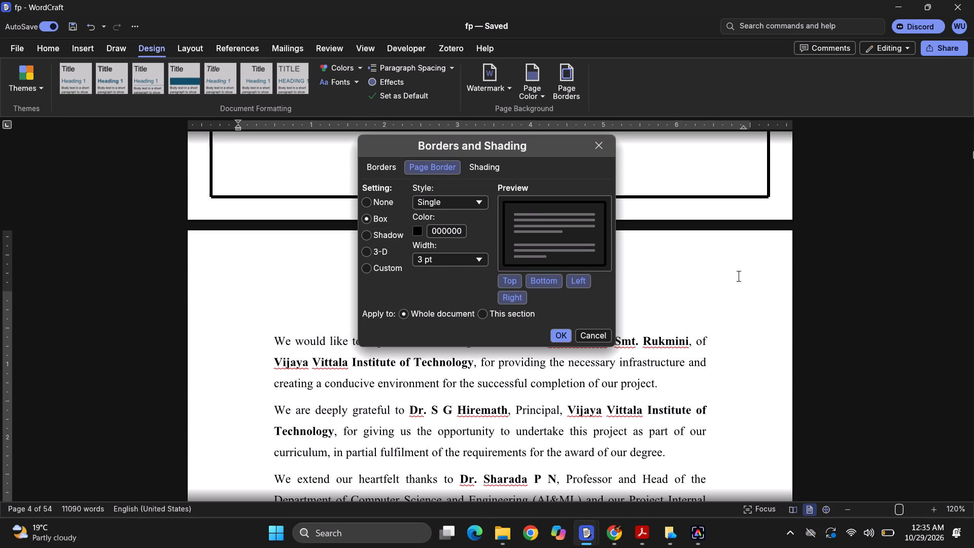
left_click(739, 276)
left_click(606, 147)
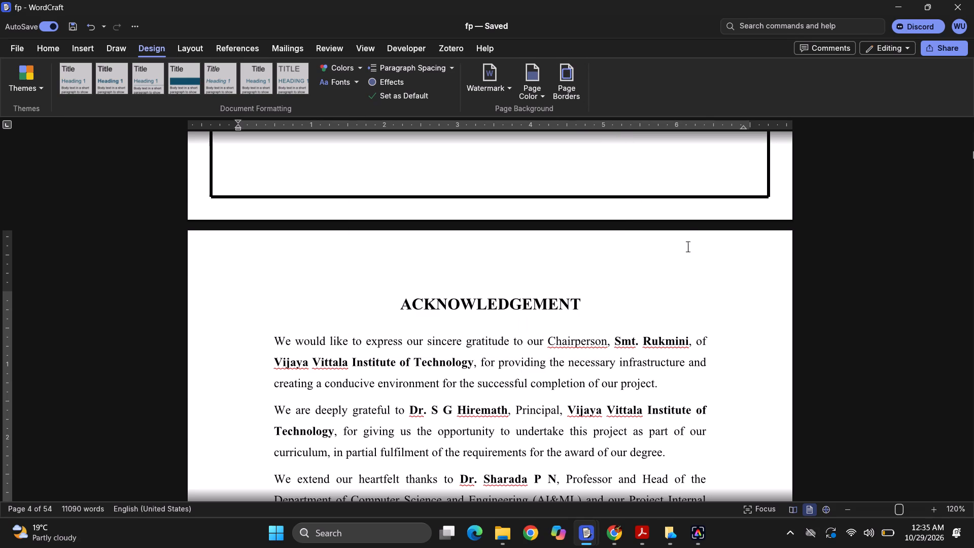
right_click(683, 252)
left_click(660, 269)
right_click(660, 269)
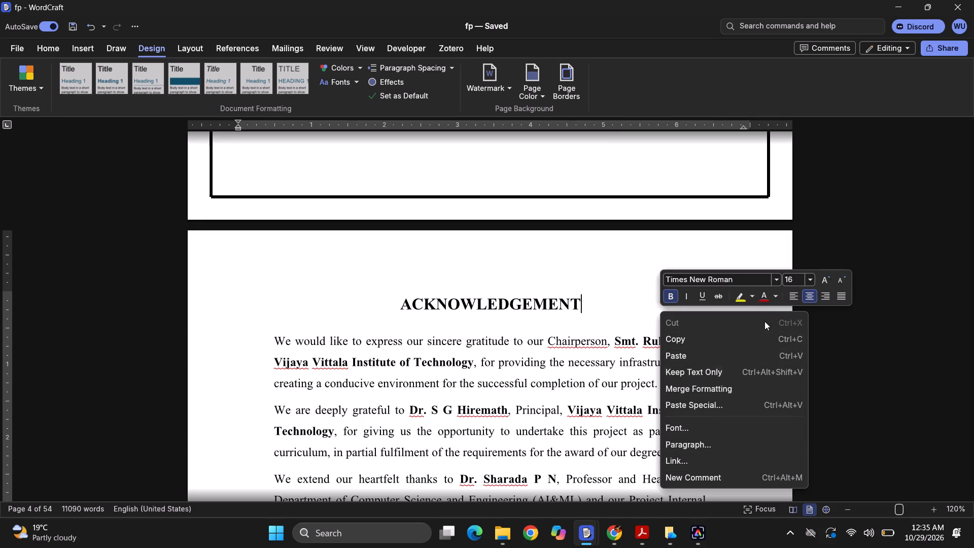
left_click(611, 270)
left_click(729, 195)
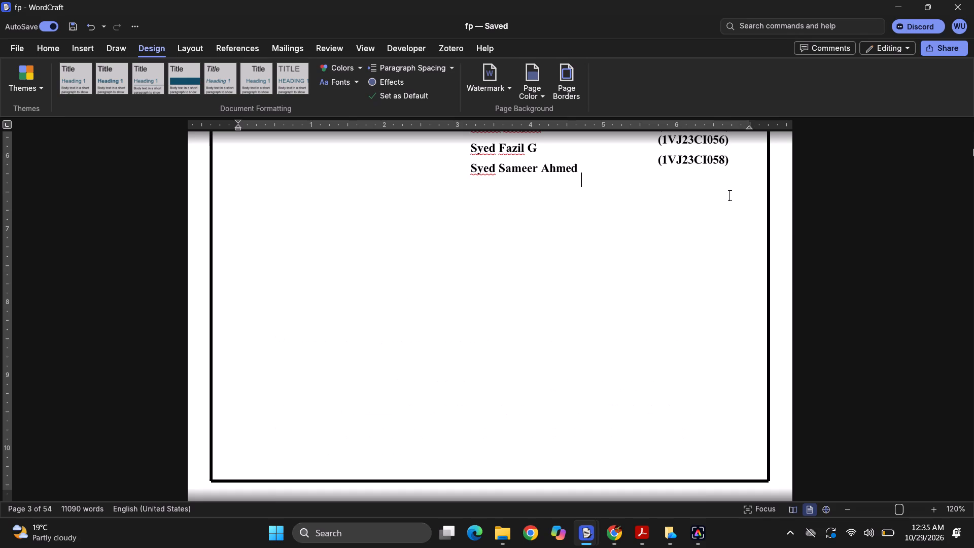
Examine the page borders across the report's opening pages, from the cover page to the list of figures.
scroll(826, 278, "up", 2, "ctrl")
scroll(782, 306, "left", 1)
triple_click(907, 291)
left_click(907, 291)
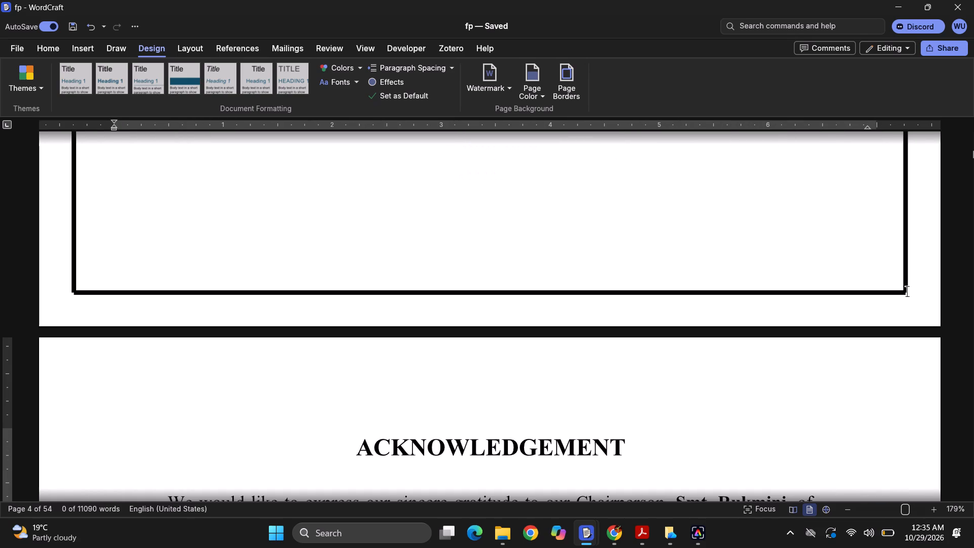
scroll(907, 291, "down", 4, "ctrl")
scroll(907, 291, "down", 2)
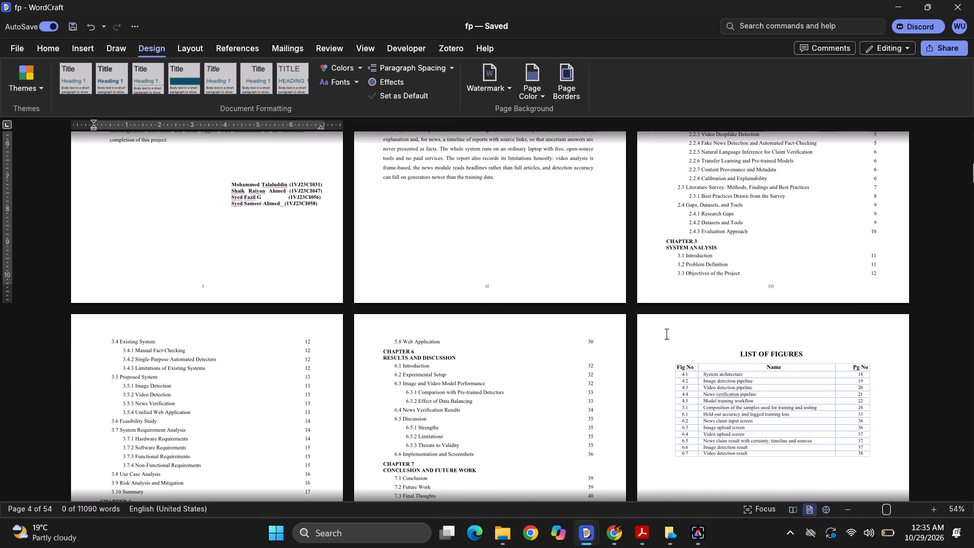
scroll(639, 334, "up", 5)
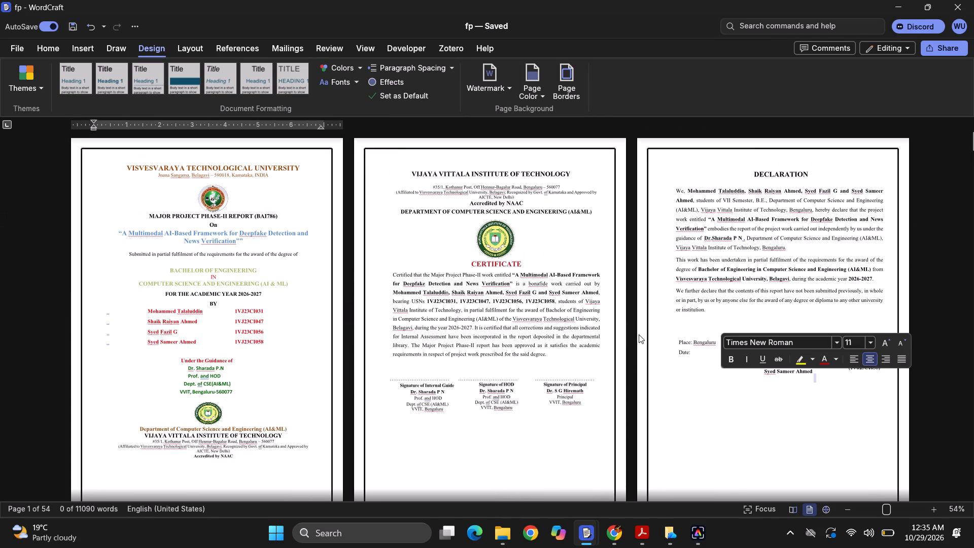
scroll(639, 334, "up", 2)
left_click(648, 303)
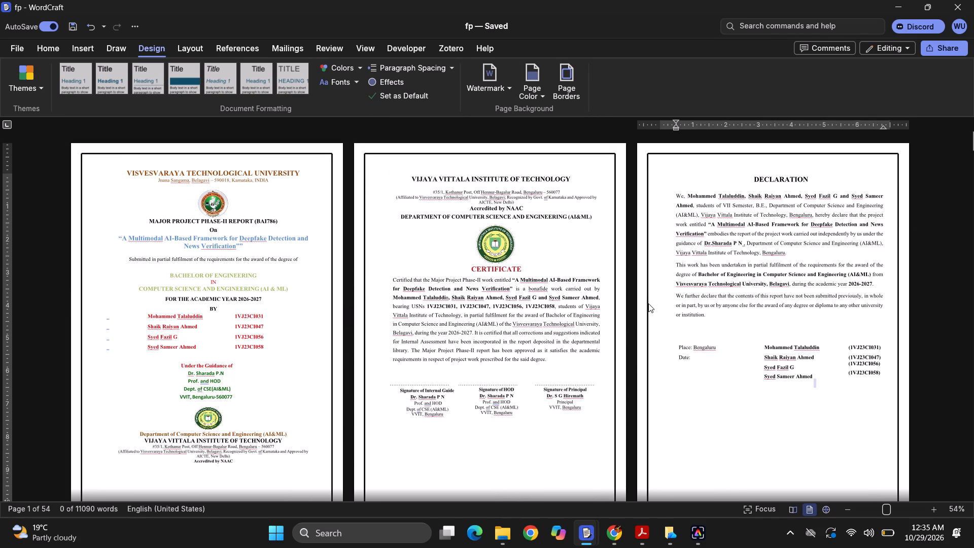
left_click(737, 403)
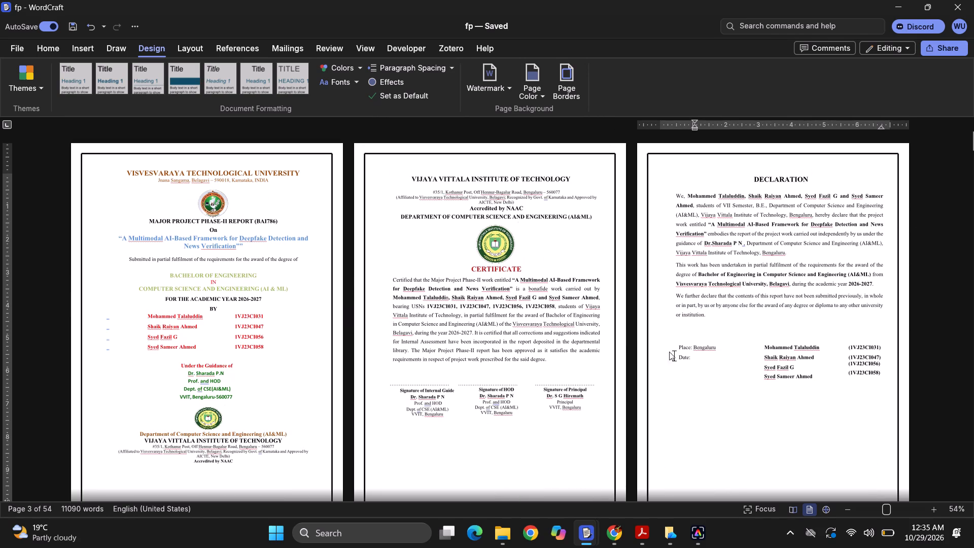
Search the commands for "border" and apply the single-line black 3 pt box page border to the Acknowledgement page's section only.
left_click(84, 47)
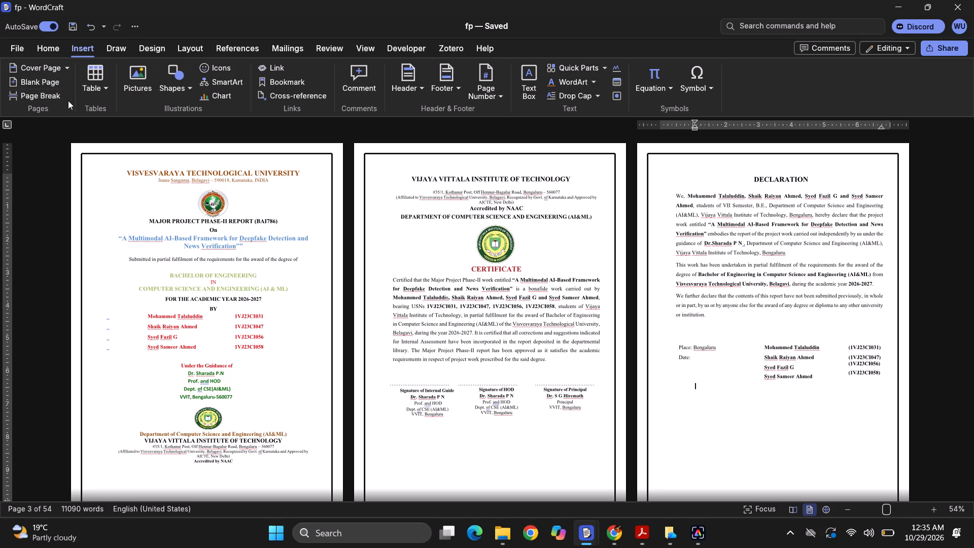
left_click(788, 21)
type("bo")
type("rder")
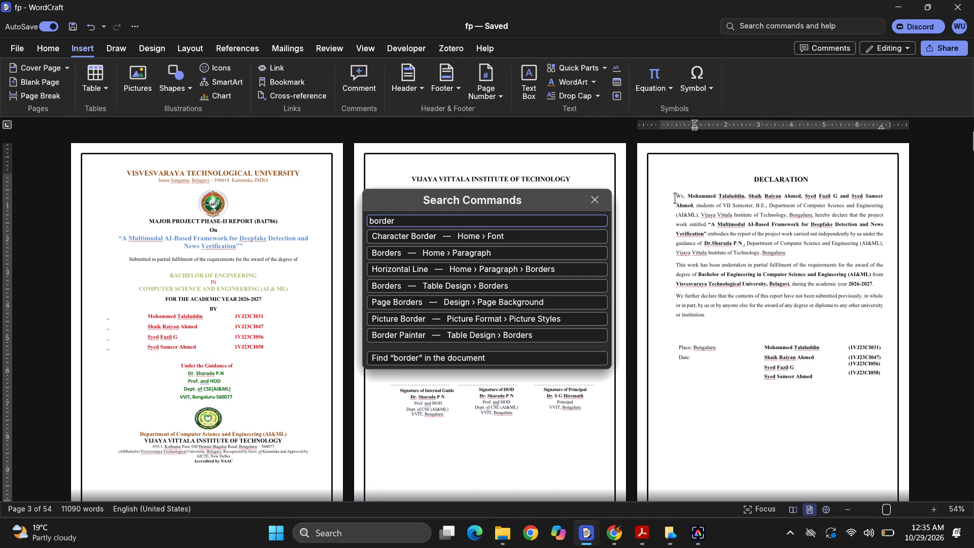
left_click(486, 307)
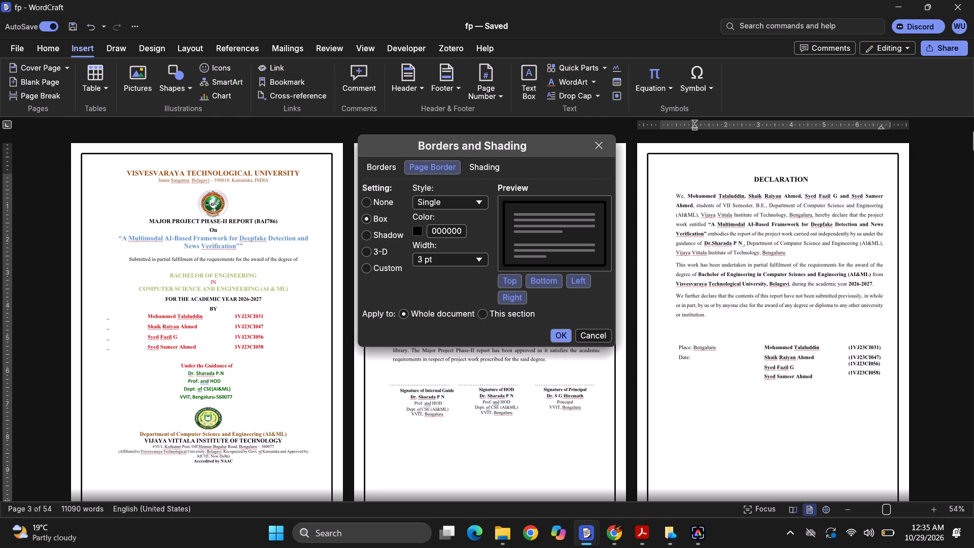
scroll(627, 377, "down", 4)
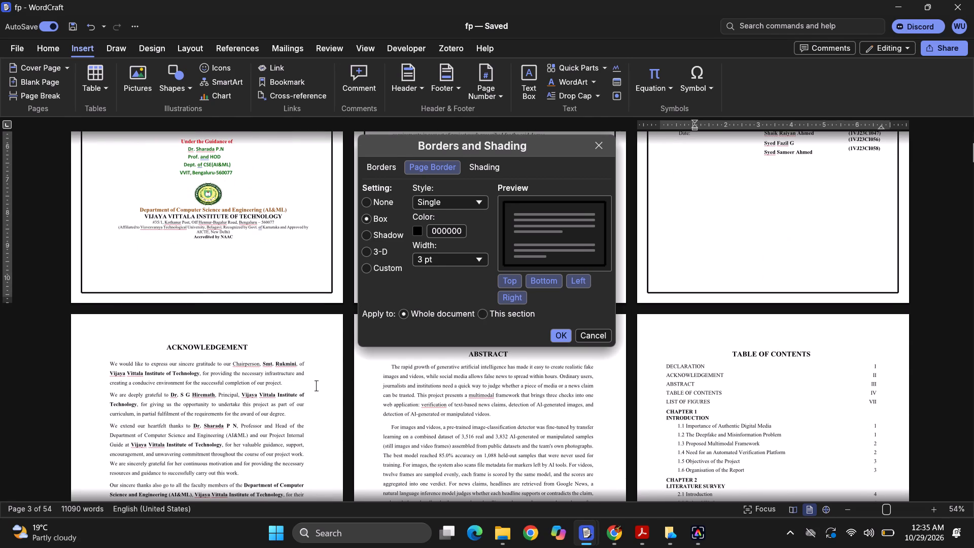
left_click(316, 385)
left_click(485, 314)
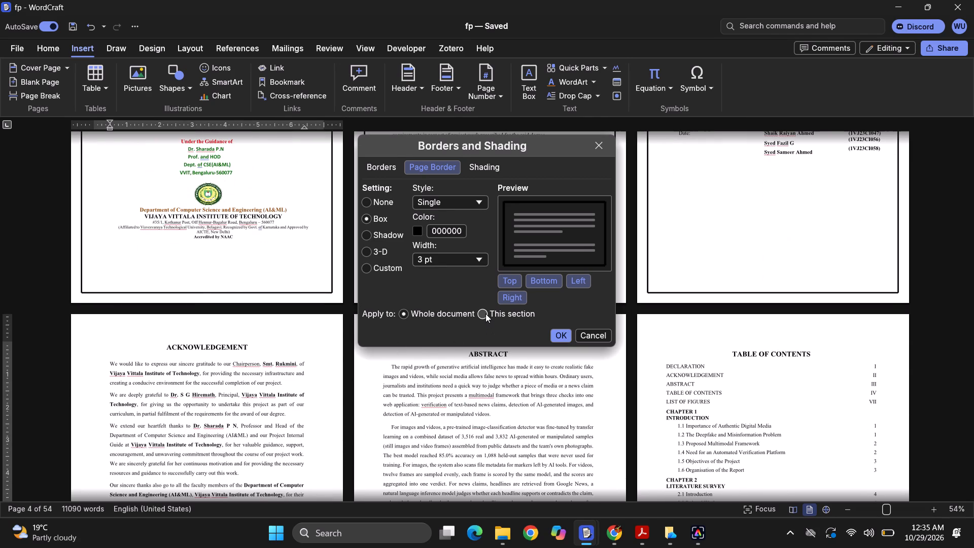
left_click(566, 333)
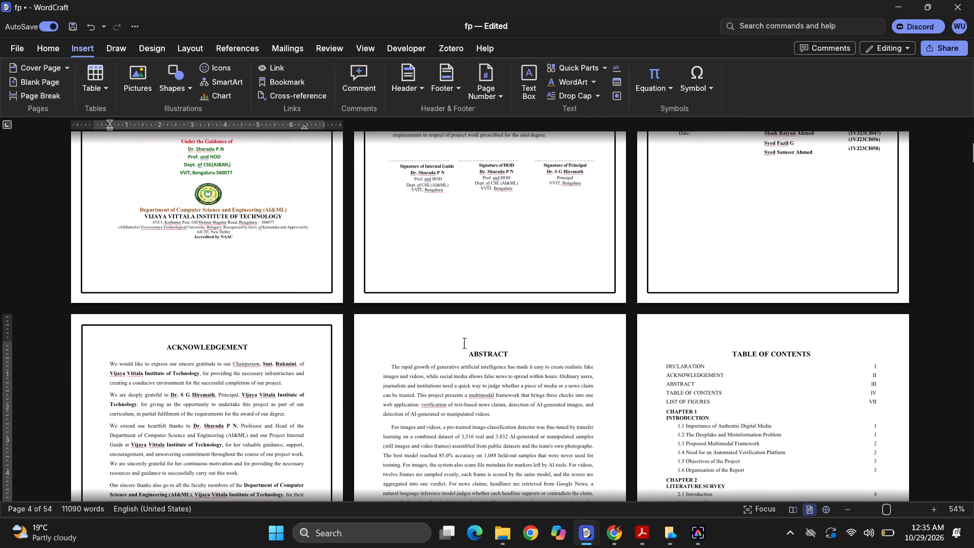
scroll(460, 341, "down", 1)
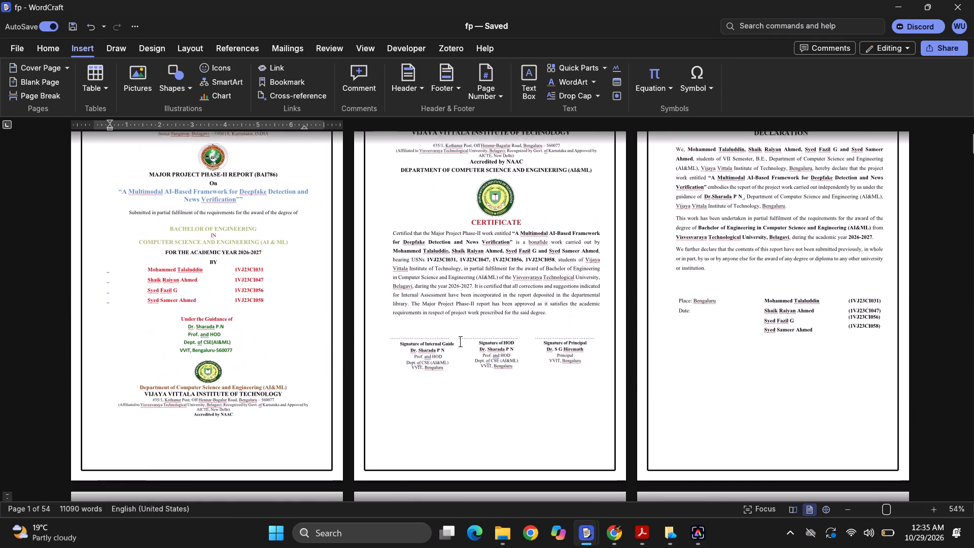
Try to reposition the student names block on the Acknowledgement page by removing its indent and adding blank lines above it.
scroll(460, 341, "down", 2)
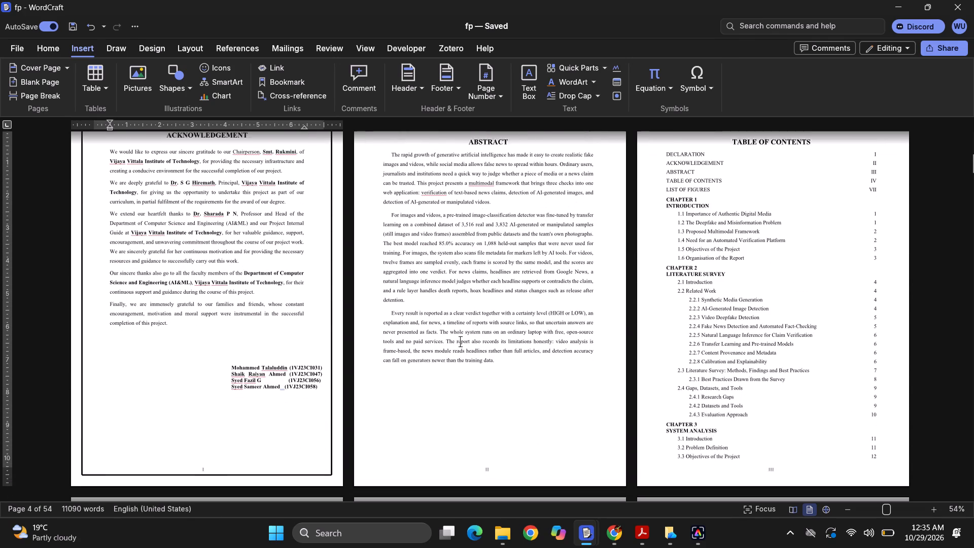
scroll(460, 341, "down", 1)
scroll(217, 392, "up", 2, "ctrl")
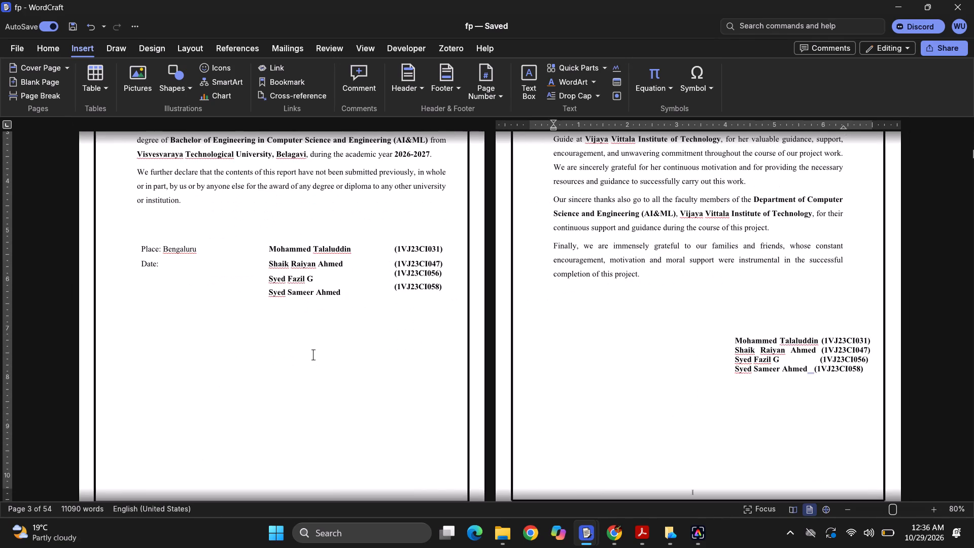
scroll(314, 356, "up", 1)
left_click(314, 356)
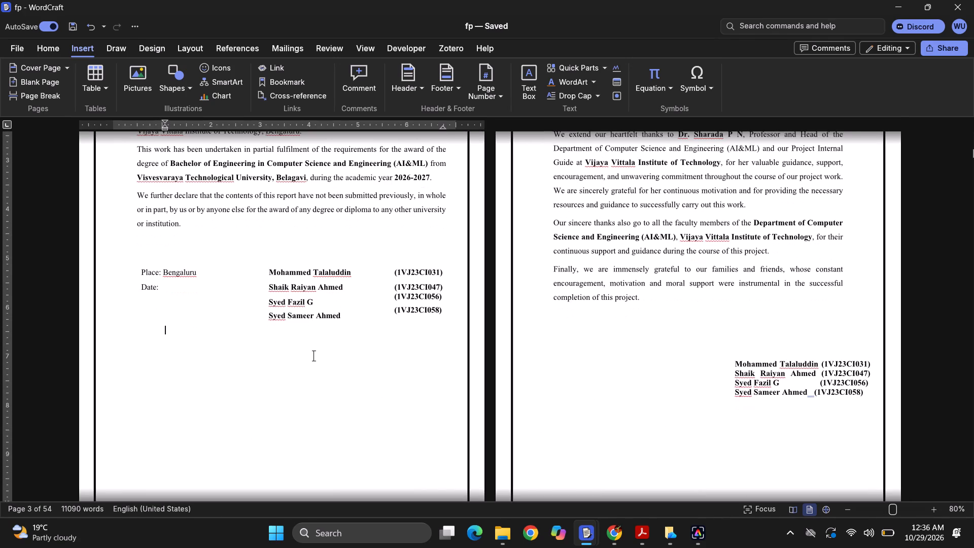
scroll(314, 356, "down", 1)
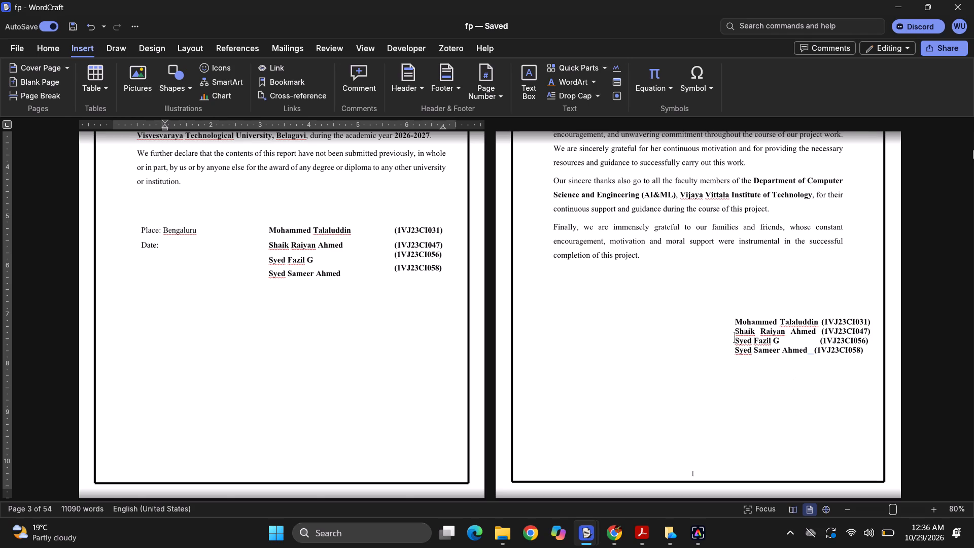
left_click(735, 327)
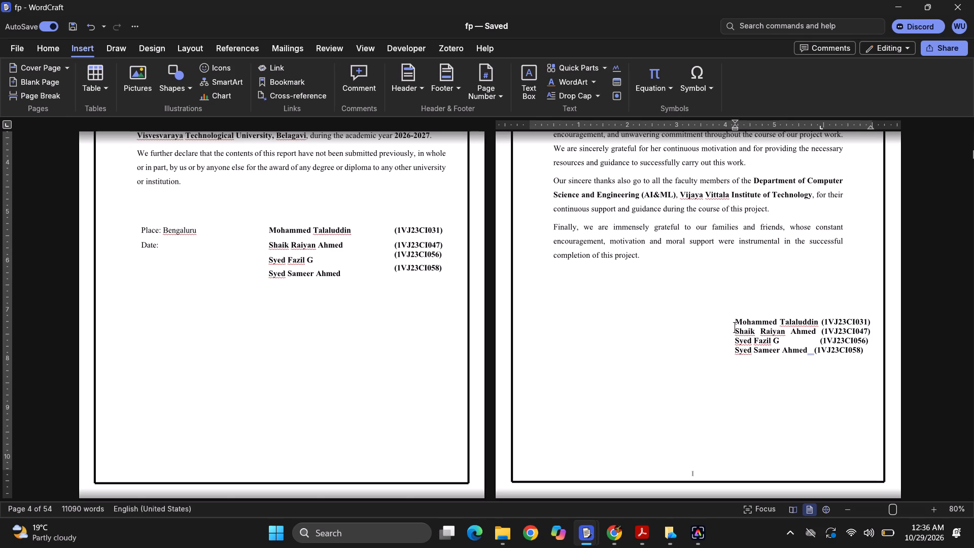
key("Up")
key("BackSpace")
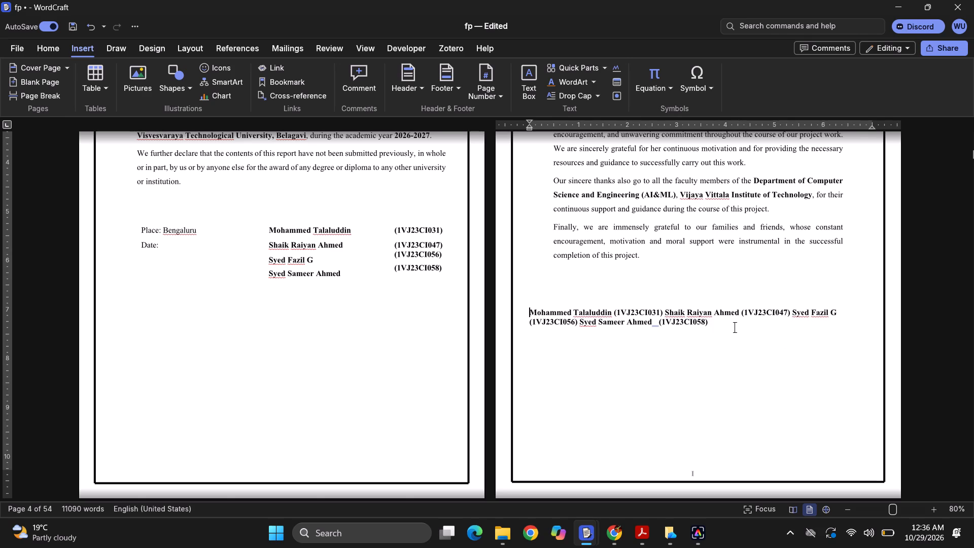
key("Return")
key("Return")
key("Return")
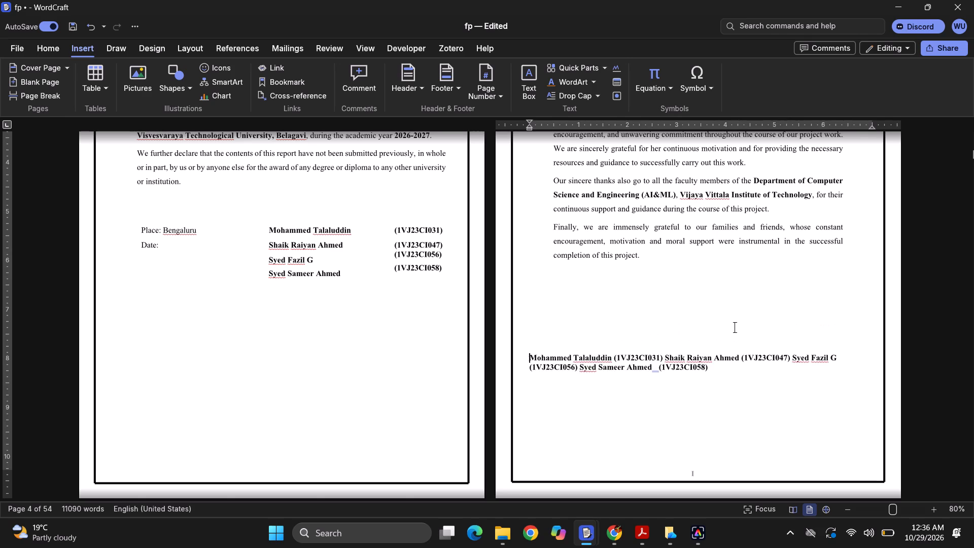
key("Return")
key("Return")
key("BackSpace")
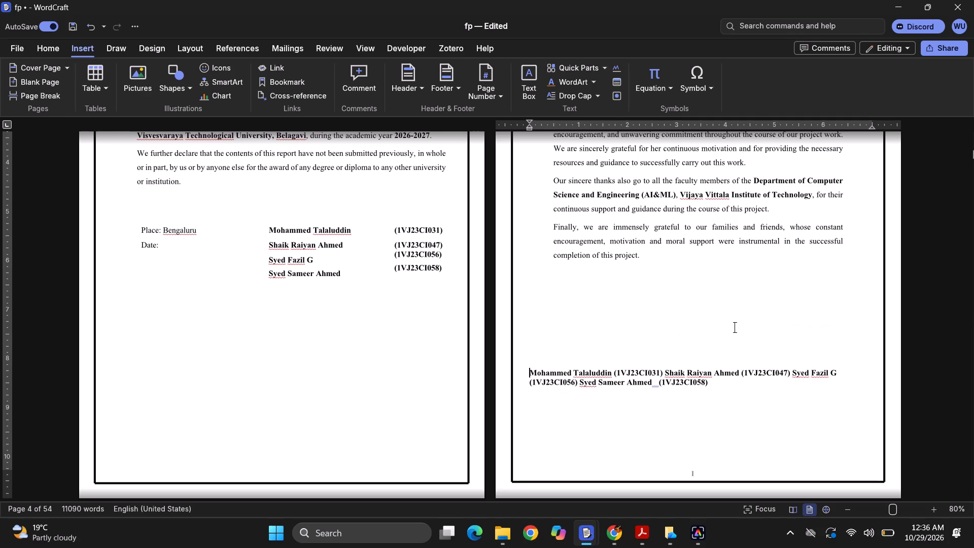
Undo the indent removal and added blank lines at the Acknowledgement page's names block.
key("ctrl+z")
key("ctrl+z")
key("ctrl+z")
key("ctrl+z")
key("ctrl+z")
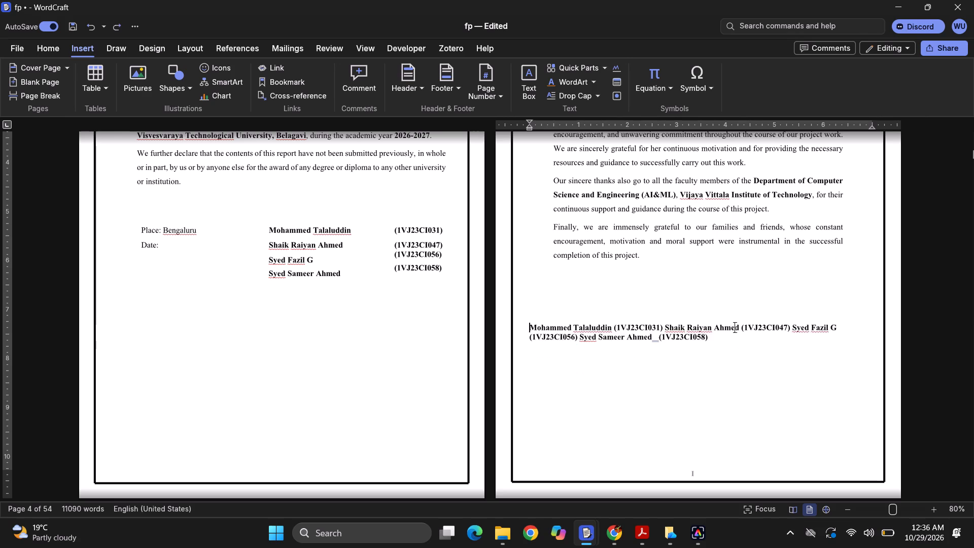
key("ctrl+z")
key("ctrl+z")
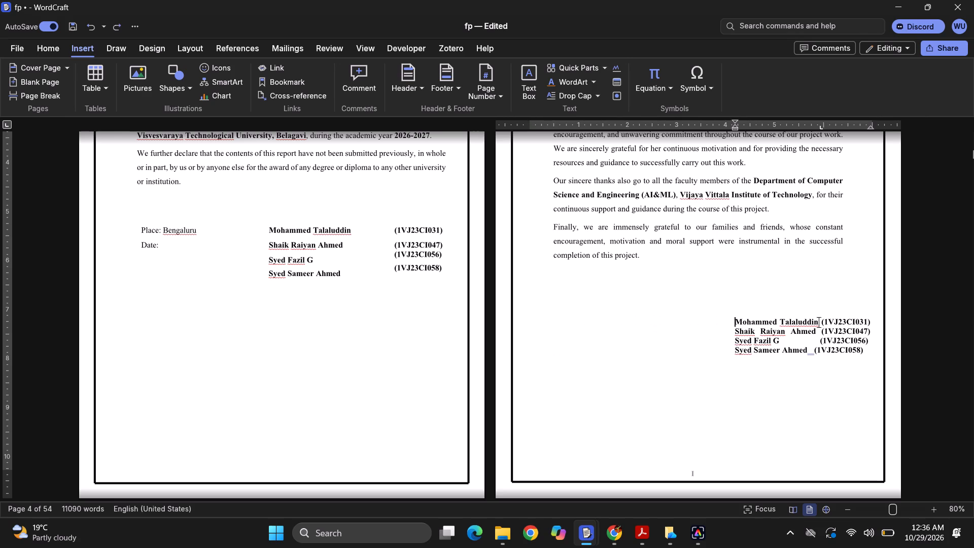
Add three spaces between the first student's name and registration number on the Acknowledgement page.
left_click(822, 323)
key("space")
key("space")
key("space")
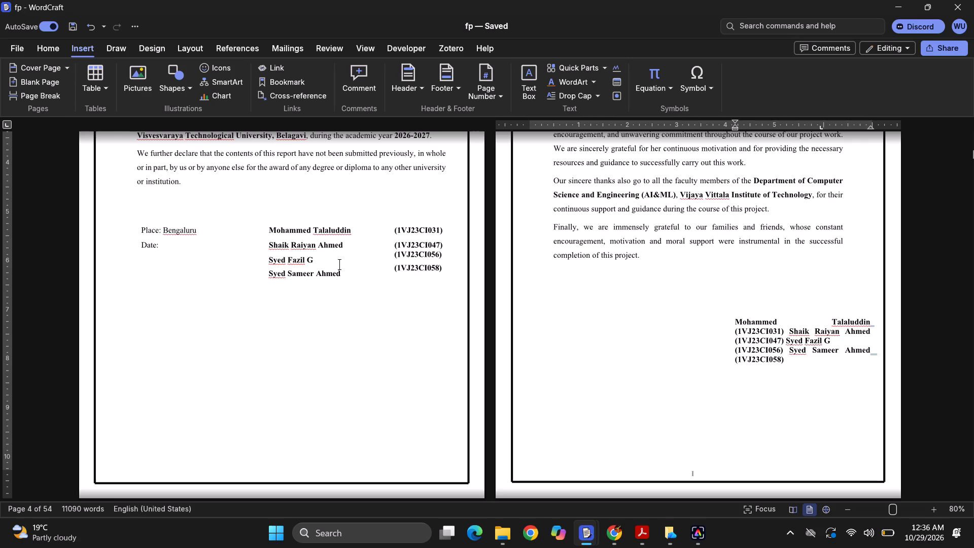
Delete the whole block of student names and registration numbers below the Acknowledgement text.
left_click(726, 309)
left_click_drag(829, 360, 735, 318)
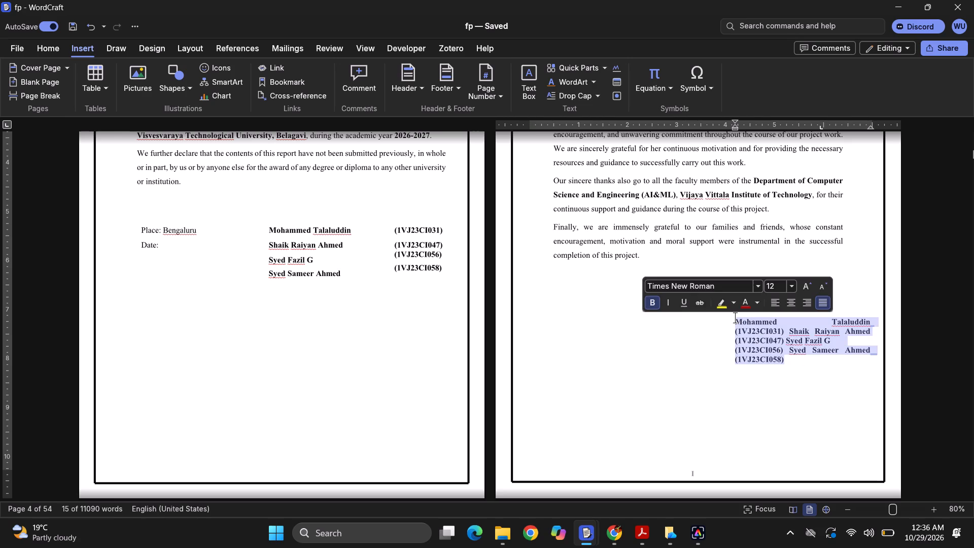
key("BackSpace")
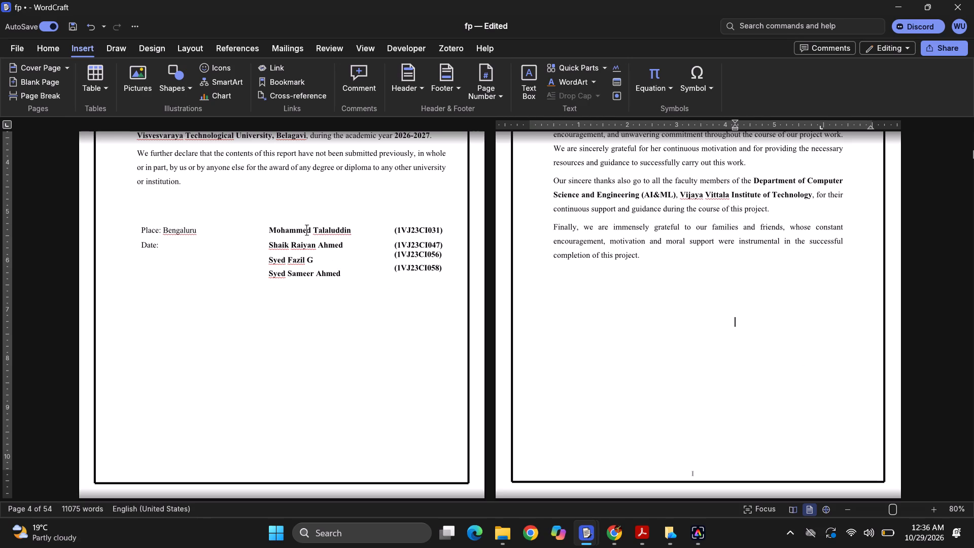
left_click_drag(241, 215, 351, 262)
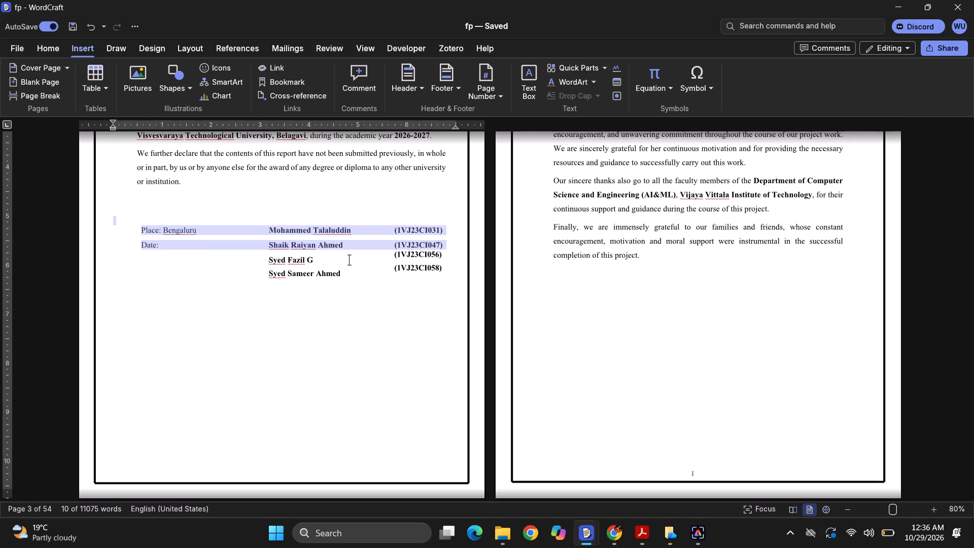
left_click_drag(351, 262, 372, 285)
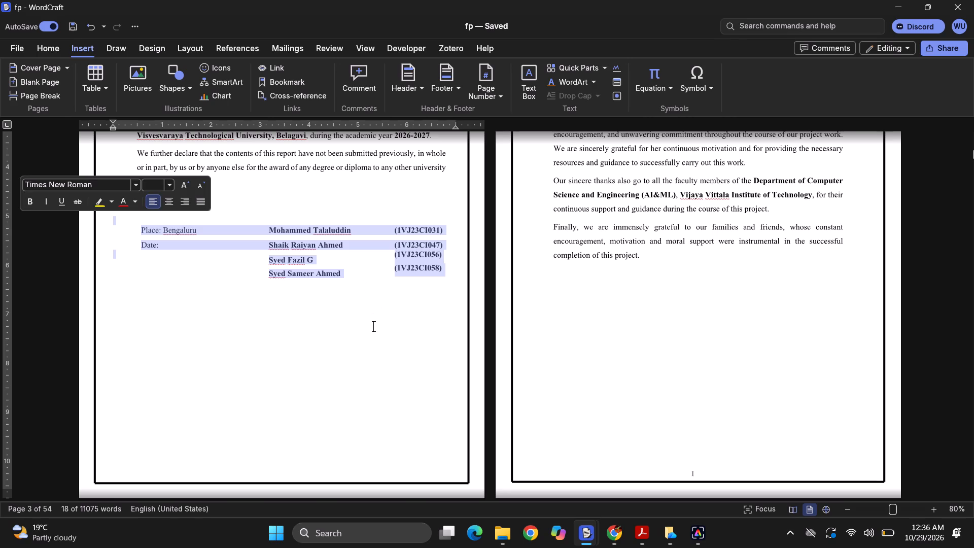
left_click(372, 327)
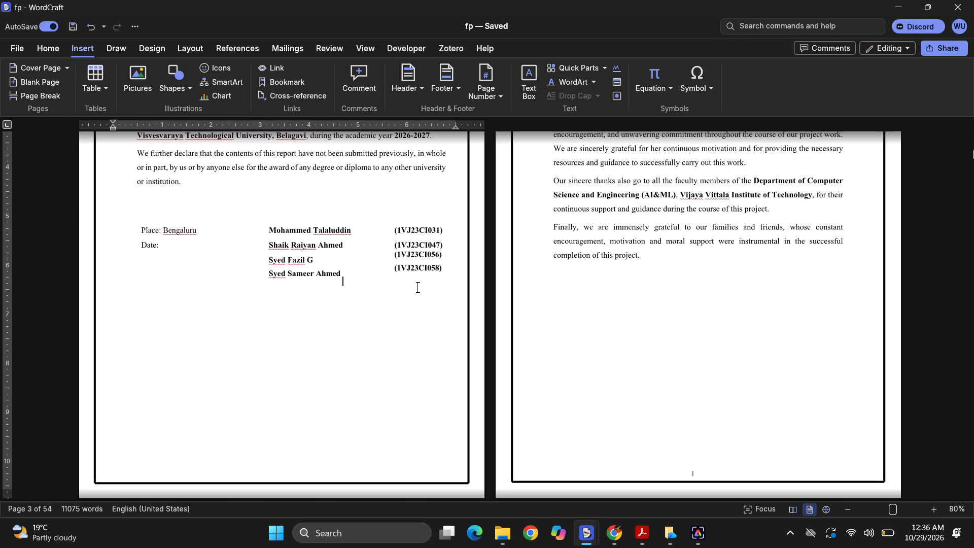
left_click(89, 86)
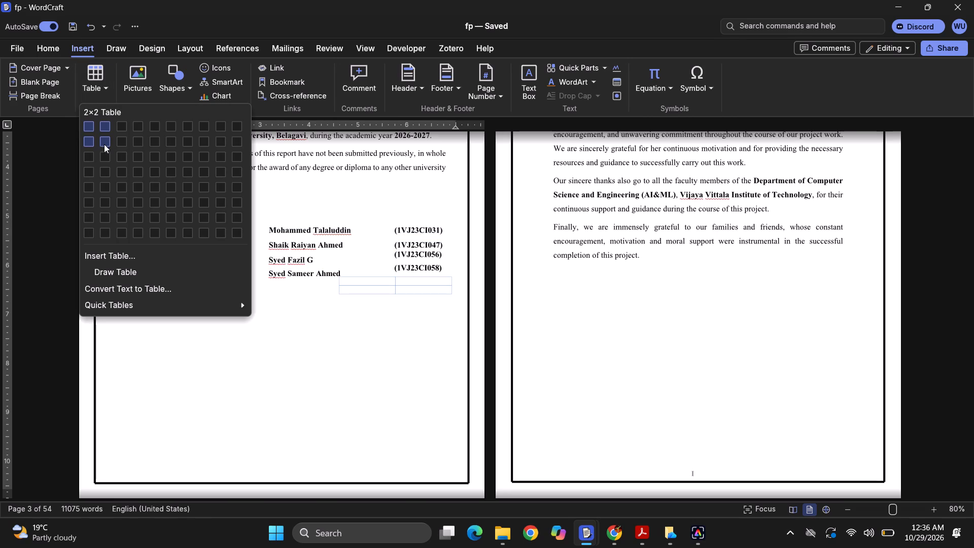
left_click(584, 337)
Insert a table with two columns and four rows in the empty space below the Acknowledgement text.
left_click(704, 333)
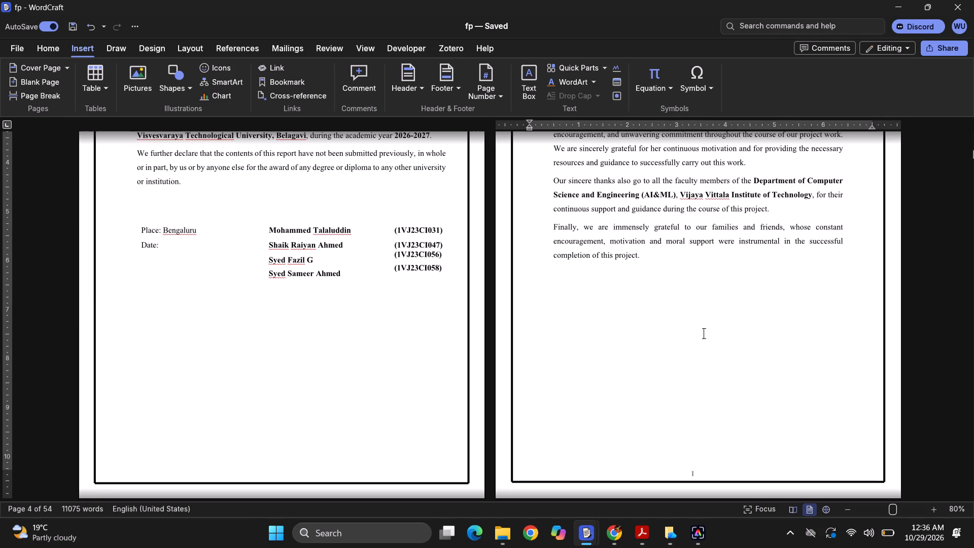
left_click(102, 83)
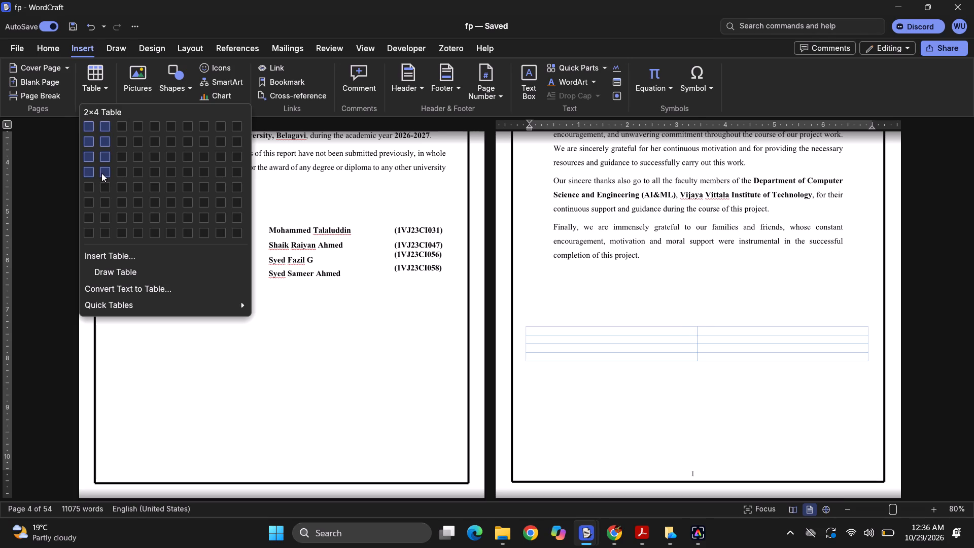
left_click(101, 173)
Shrink the new table toward the page's right margin, making the first column about 1.7 in wide and the second about 1.5 in.
scroll(386, 300, "up", 1)
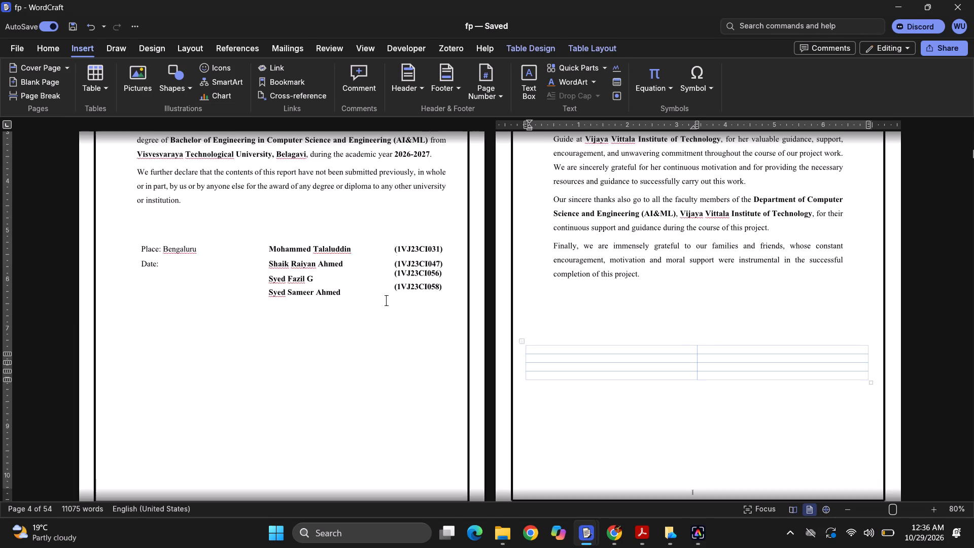
scroll(386, 300, "up", 1)
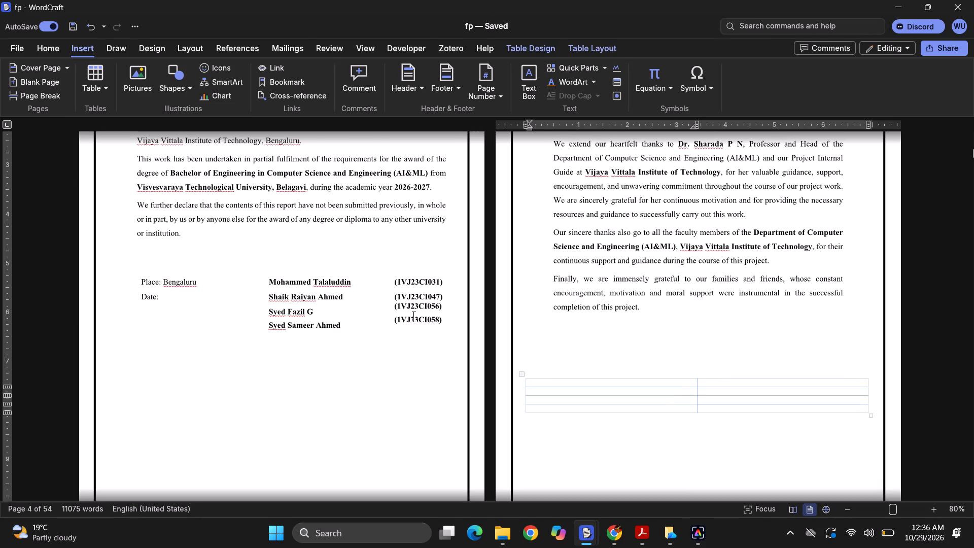
scroll(419, 341, "right", 1)
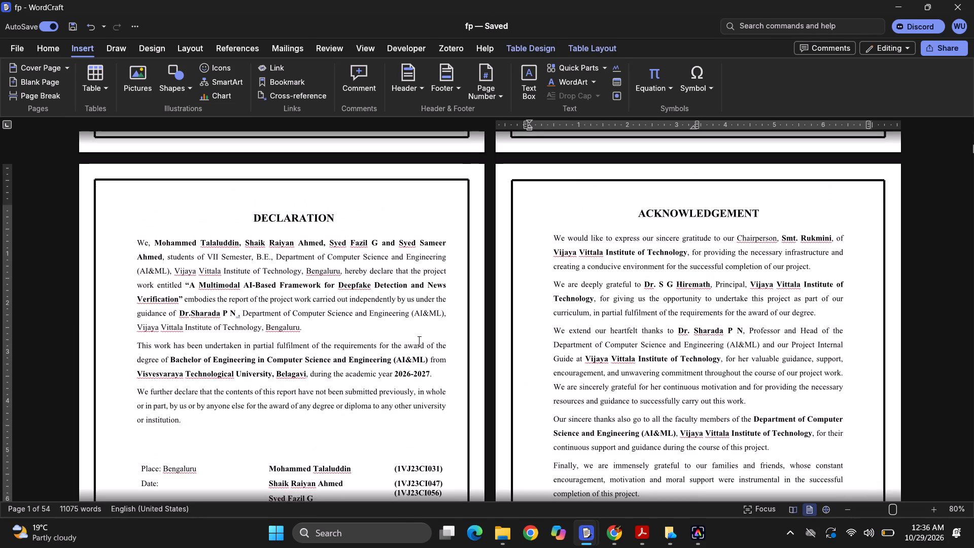
scroll(419, 341, "right", 1)
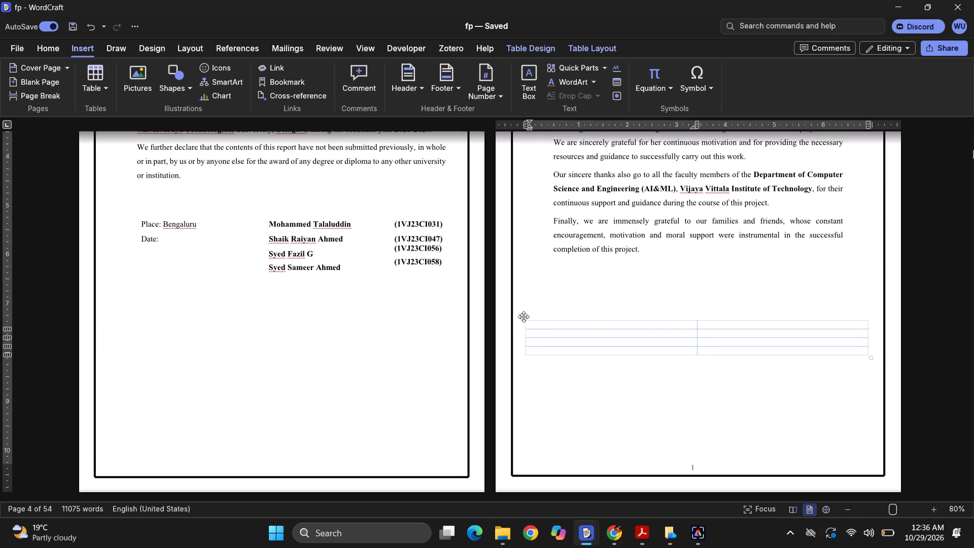
left_click_drag(524, 325, 582, 327)
left_click_drag(582, 327, 606, 337)
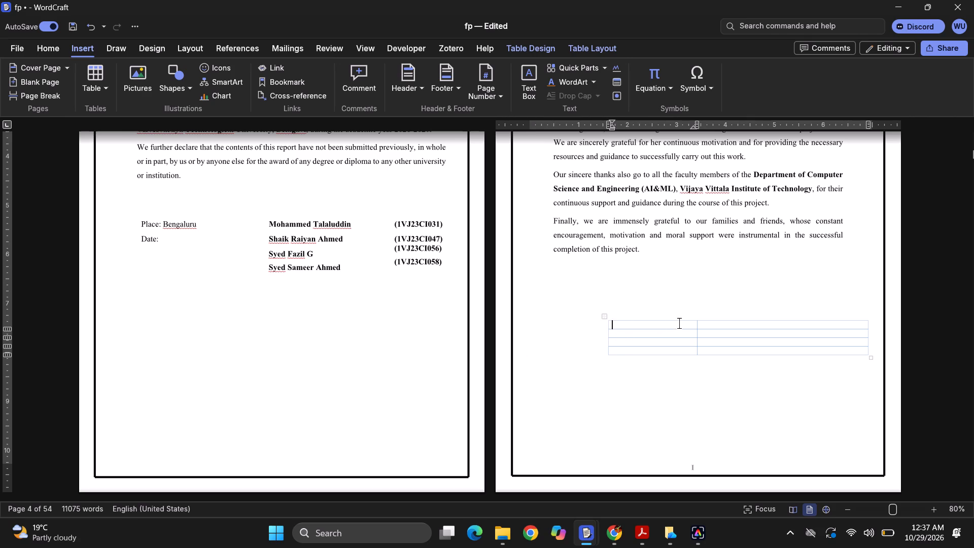
left_click_drag(699, 326, 794, 329)
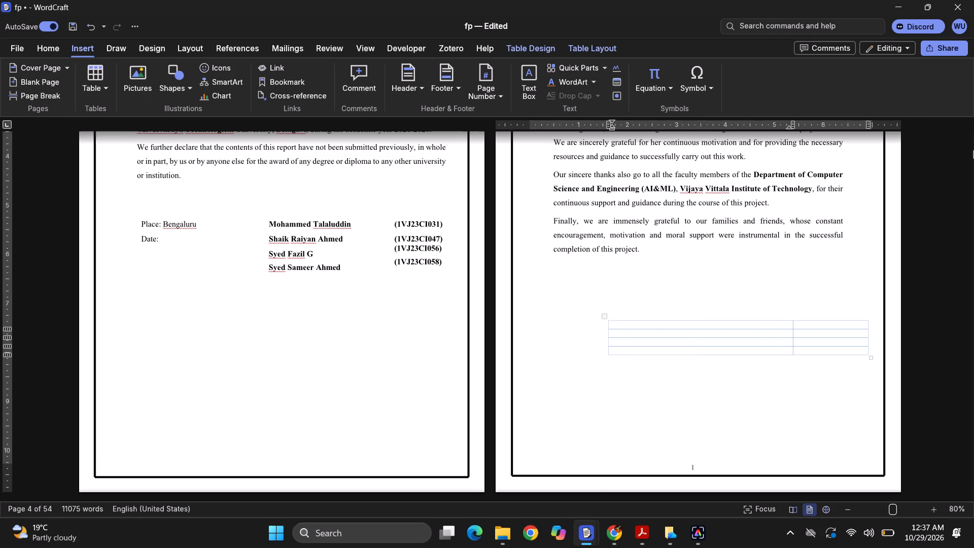
left_click_drag(608, 327, 708, 332)
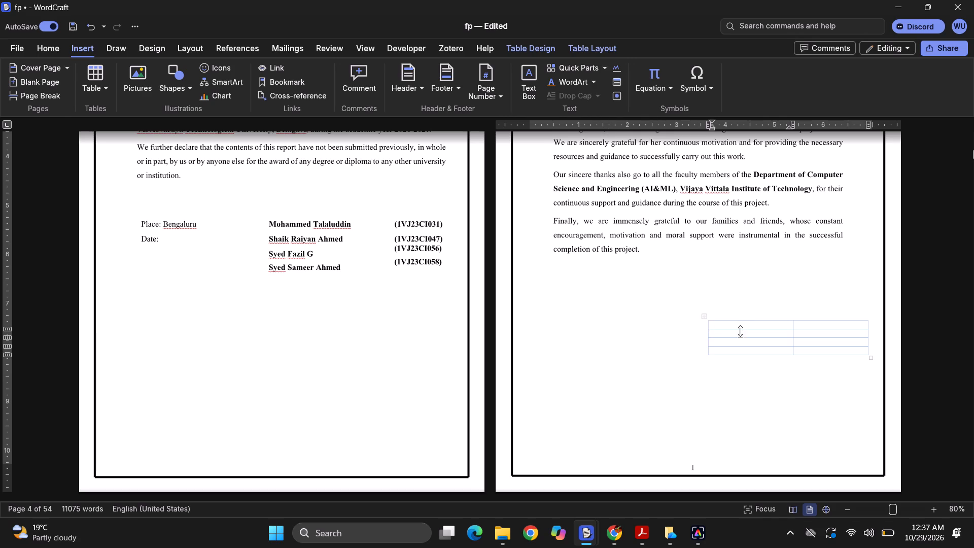
Increase the height of all four rows of the Acknowledgement table evenly to about 0.3 in each.
left_click_drag(740, 329, 742, 338)
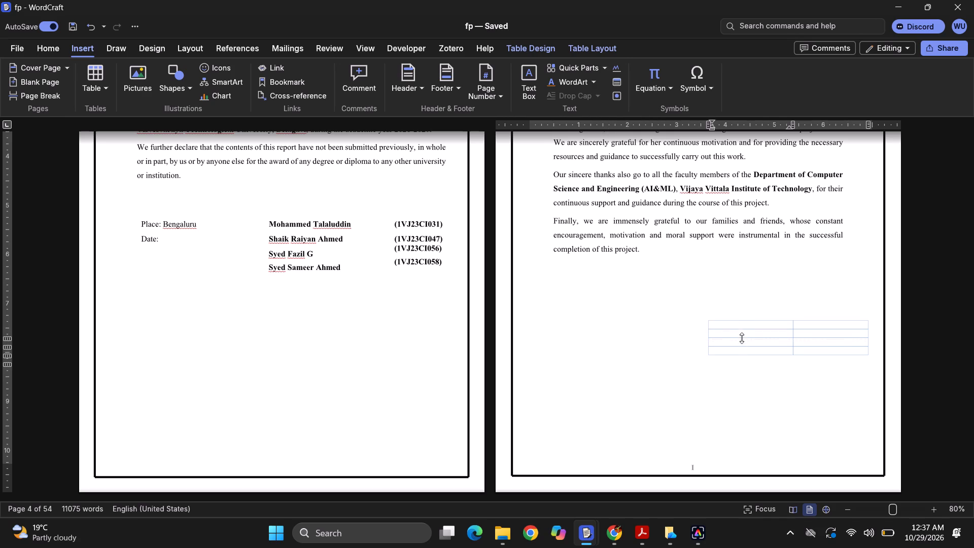
left_click_drag(742, 338, 740, 334)
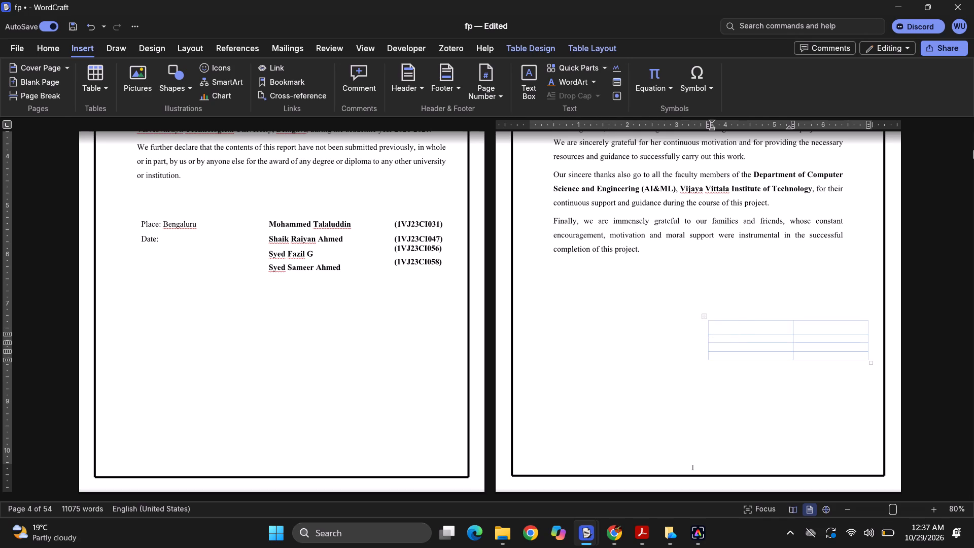
left_click_drag(744, 342, 745, 346)
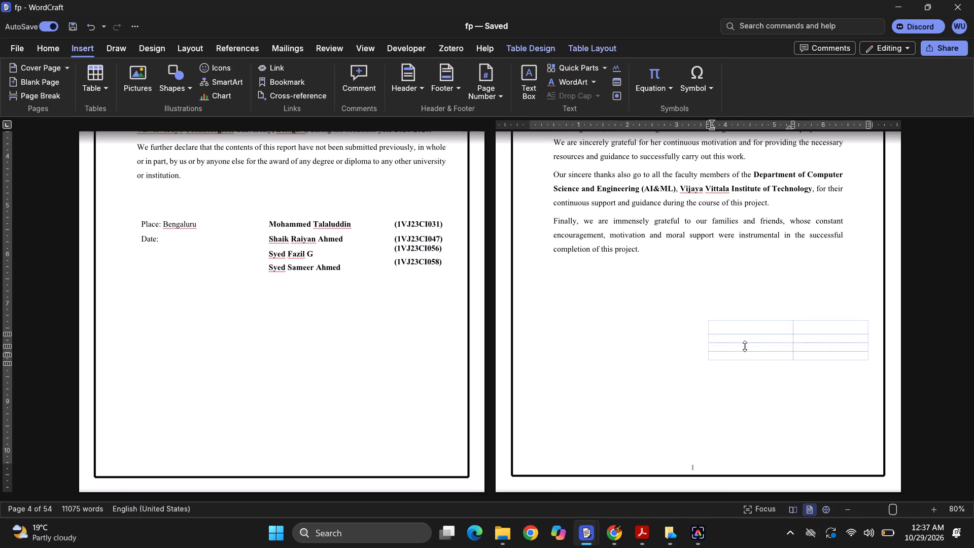
left_click_drag(745, 346, 744, 348)
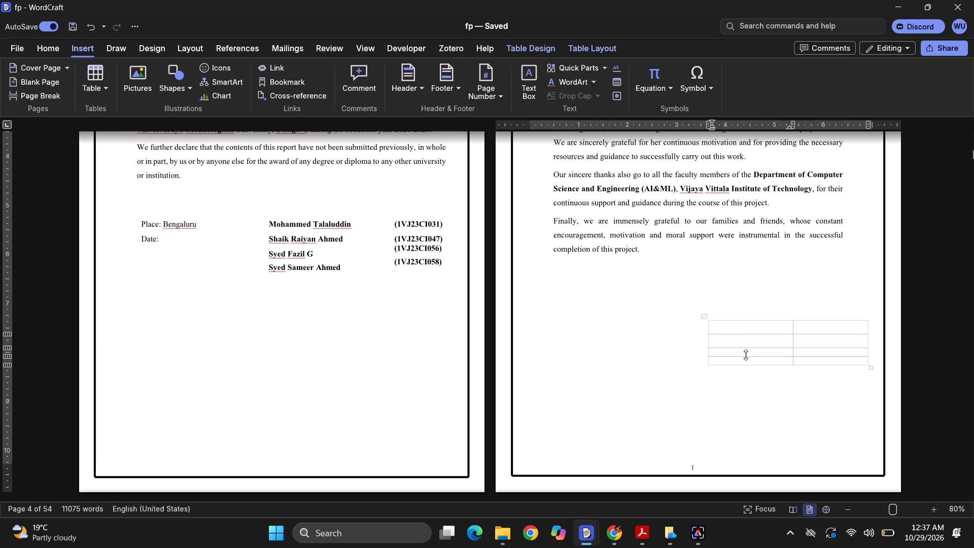
left_click(745, 355)
left_click_drag(750, 368, 752, 372)
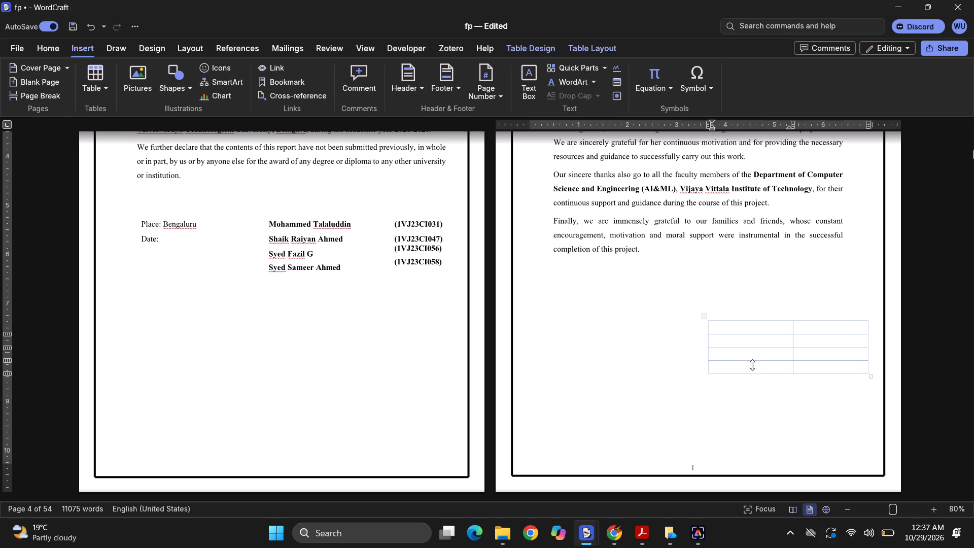
Move the Acknowledgement table's left border outward to widen the first column to about 2.1 in.
left_click_drag(707, 333, 689, 336)
Copy the first two student names from the declaration page into the first column, rows one and two, of the Acknowledgement table.
left_click_drag(354, 228, 270, 224)
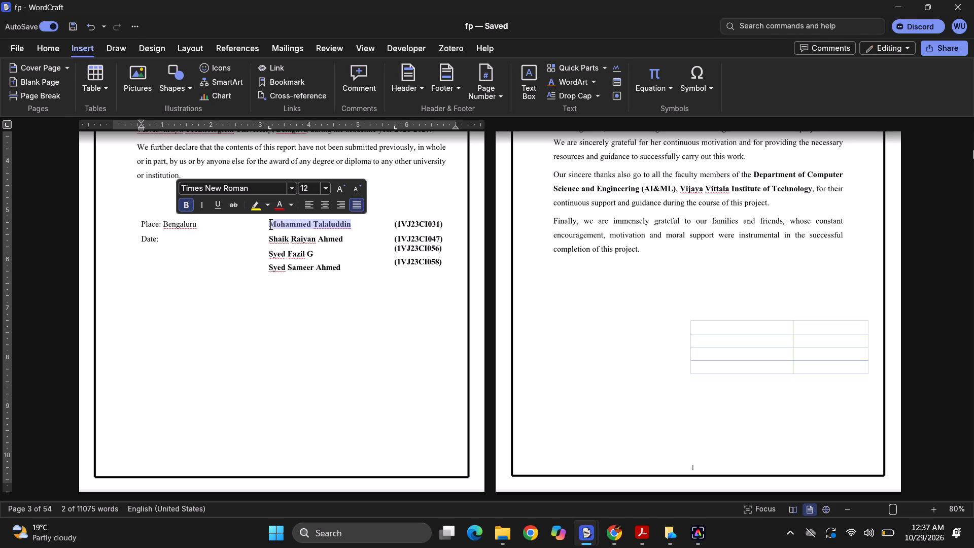
key("ctrl+c")
left_click(699, 324)
key("ctrl+v")
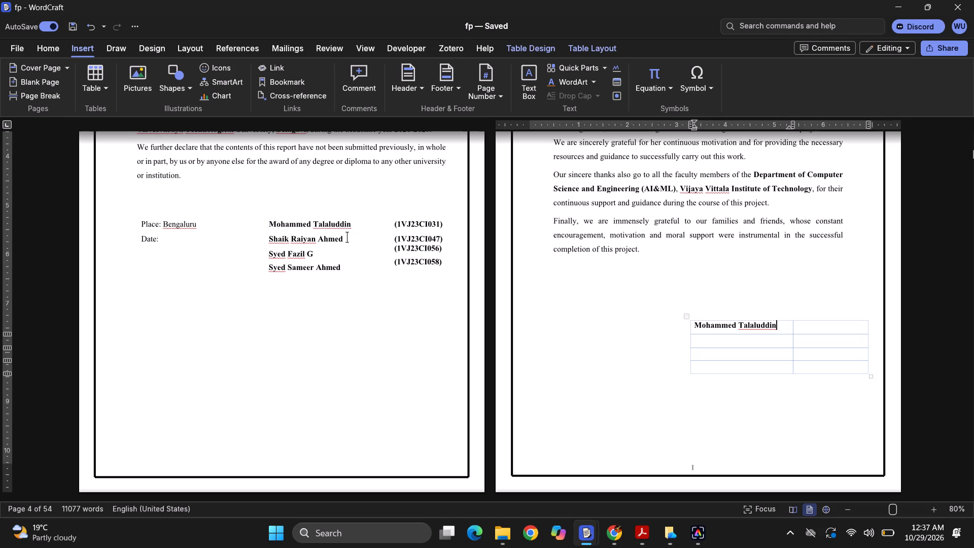
left_click_drag(347, 238, 265, 241)
key("ctrl+c")
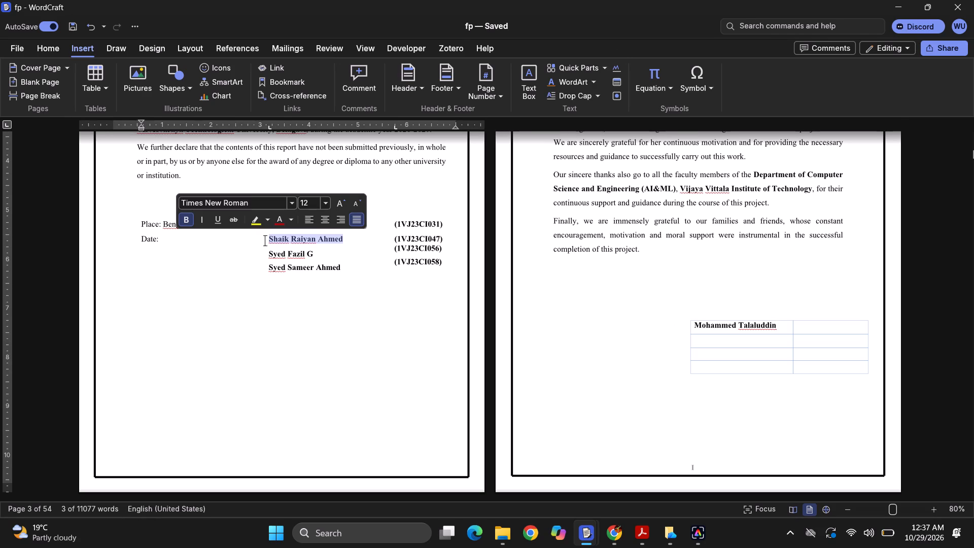
left_click(703, 342)
key("ctrl+v")
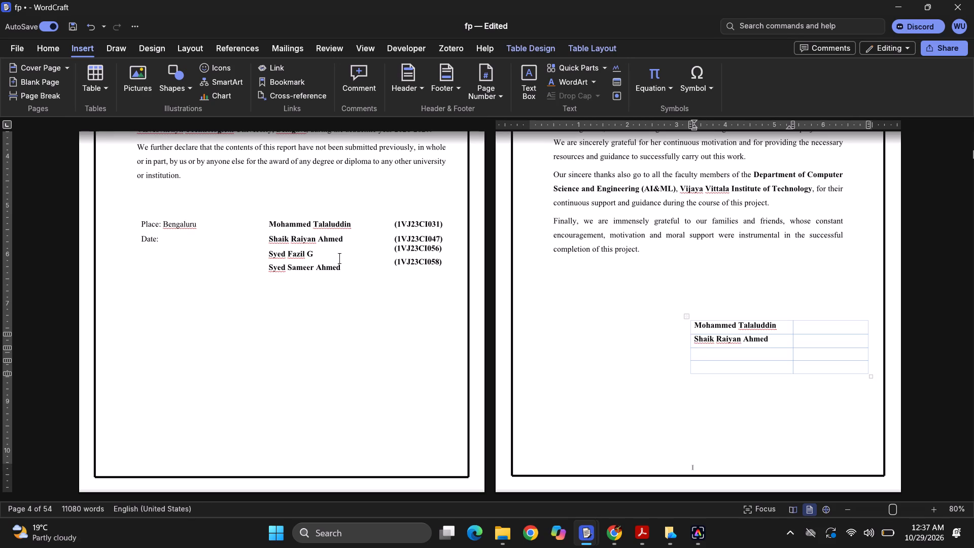
Copy the third and fourth student names from the declaration page into the first column, rows three and four, of the Acknowledgement table.
left_click_drag(315, 254, 269, 257)
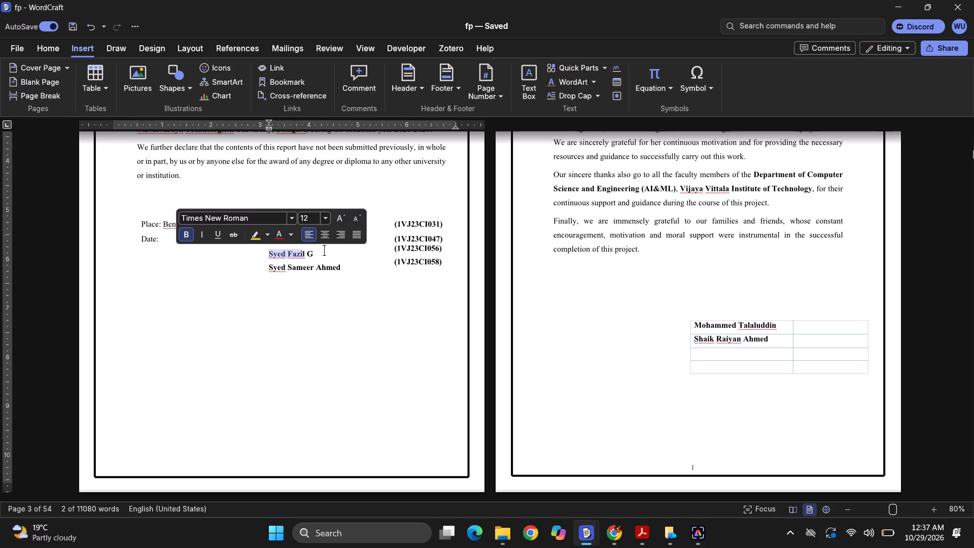
left_click_drag(322, 257, 282, 256)
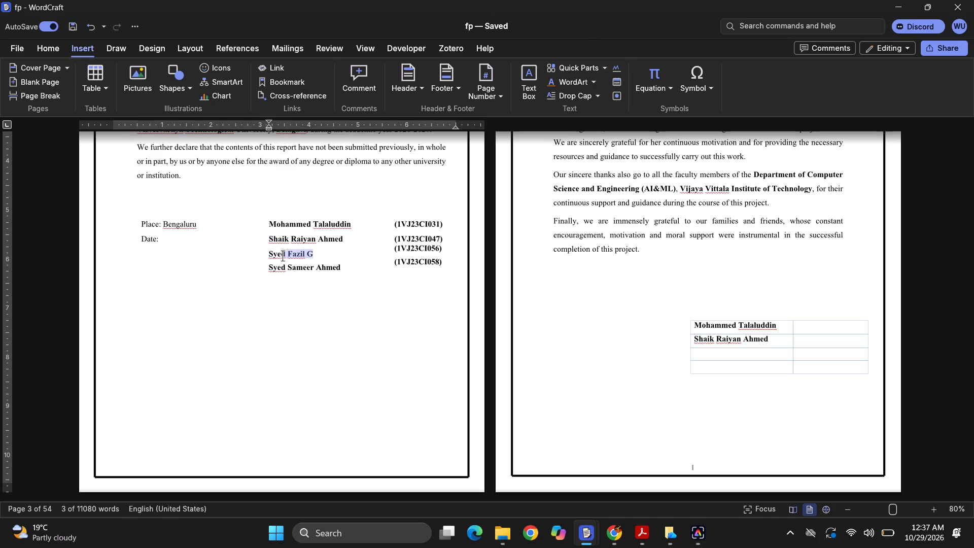
left_click_drag(282, 256, 269, 256)
key("ctrl+c")
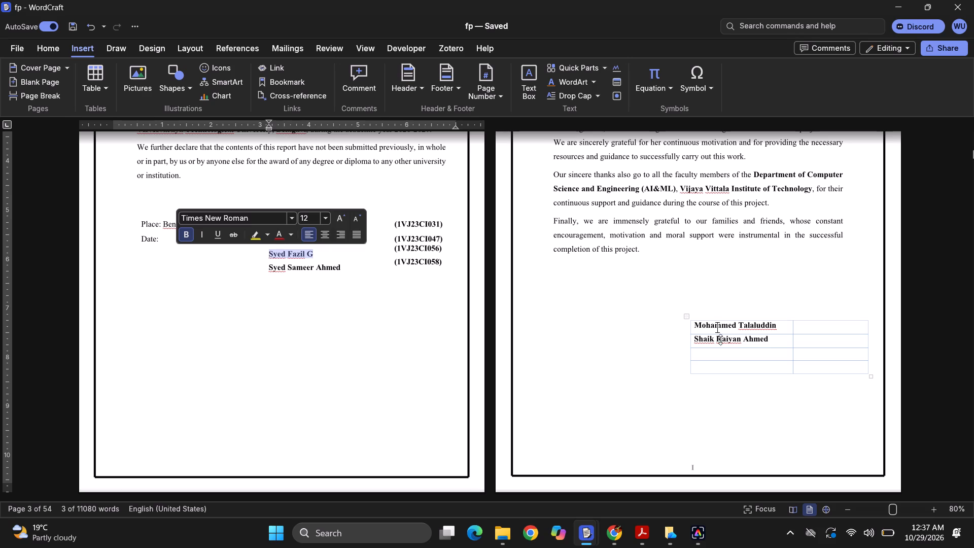
left_click(717, 351)
key("ctrl+v")
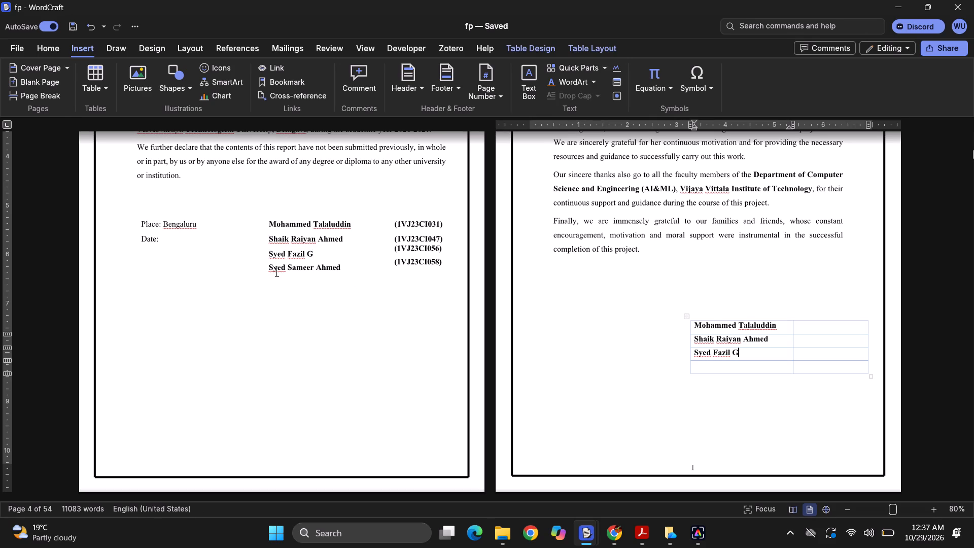
left_click_drag(348, 269, 272, 267)
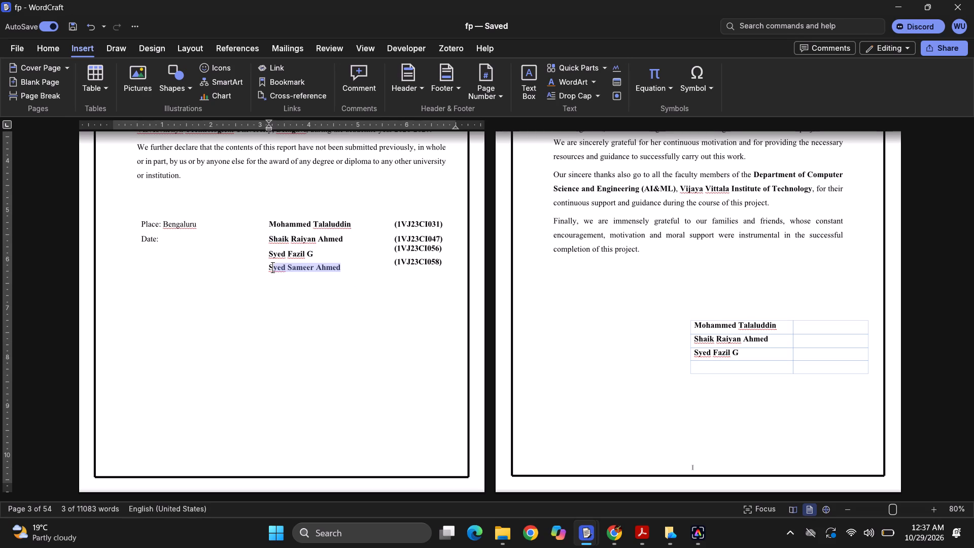
left_click_drag(272, 267, 268, 267)
left_click_drag(268, 267, 268, 266)
key("ctrl+c")
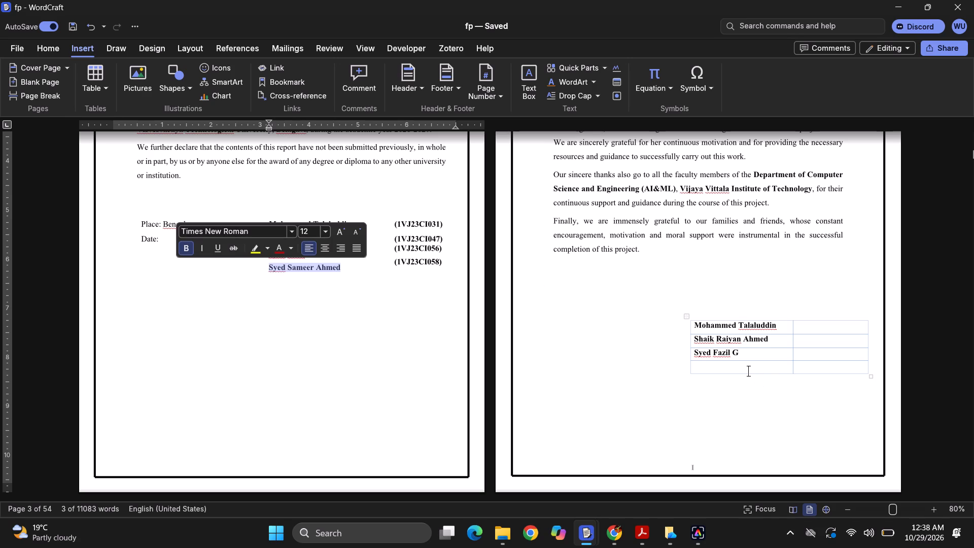
left_click(748, 371)
key("ctrl+v")
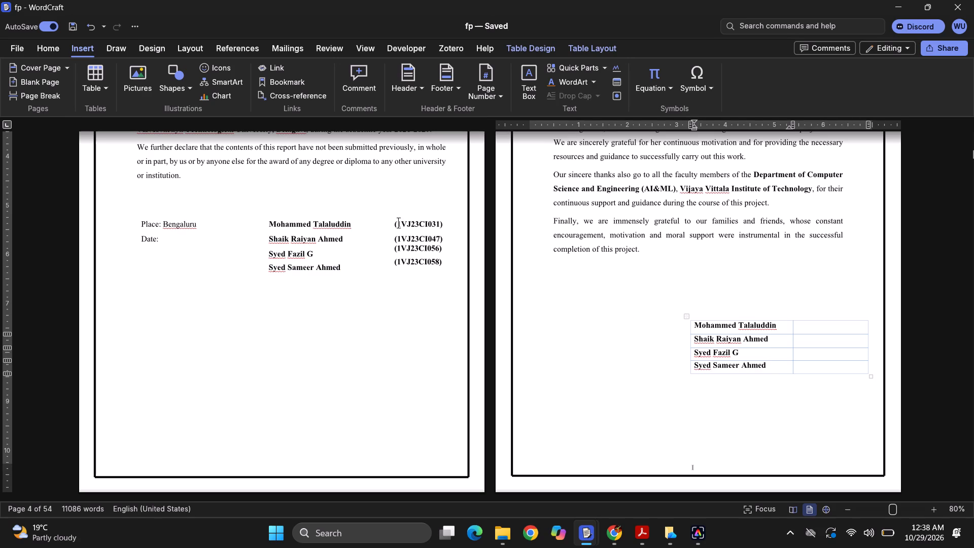
Copy the first student's registration number, without parentheses, from the declaration page into all four second-column cells of the Acknowledgement table.
left_click_drag(397, 222, 436, 224)
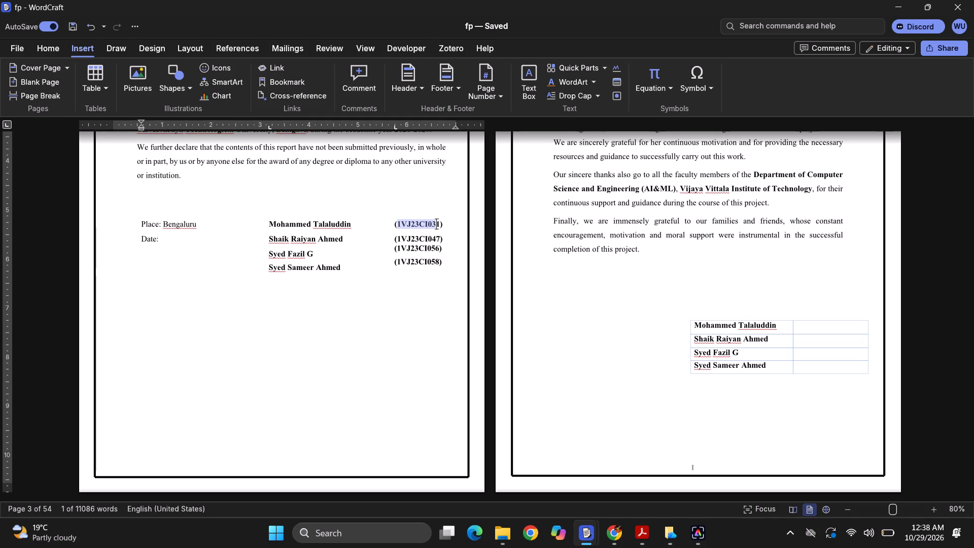
left_click_drag(436, 224, 438, 225)
key("ctrl+c")
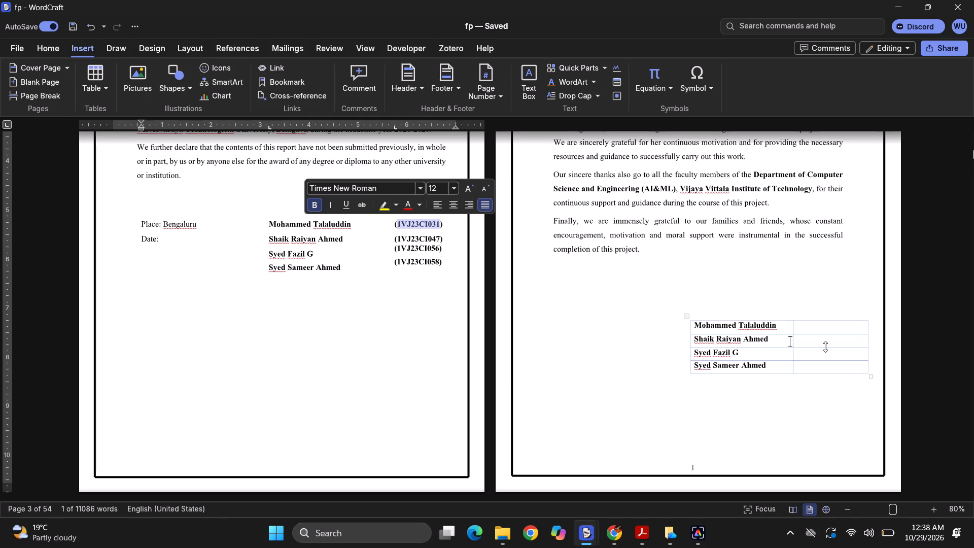
left_click(811, 327)
key("ctrl+v")
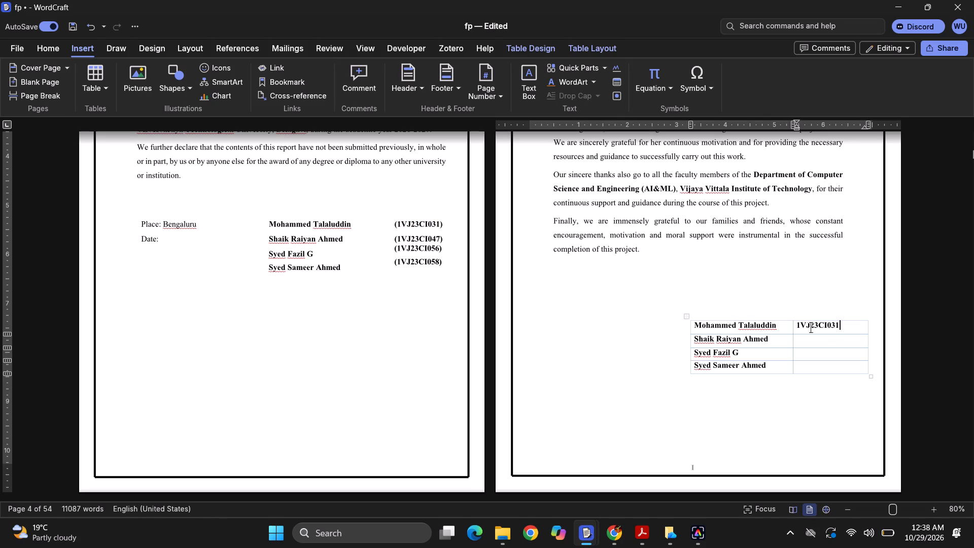
left_click(810, 343)
key("ctrl+v")
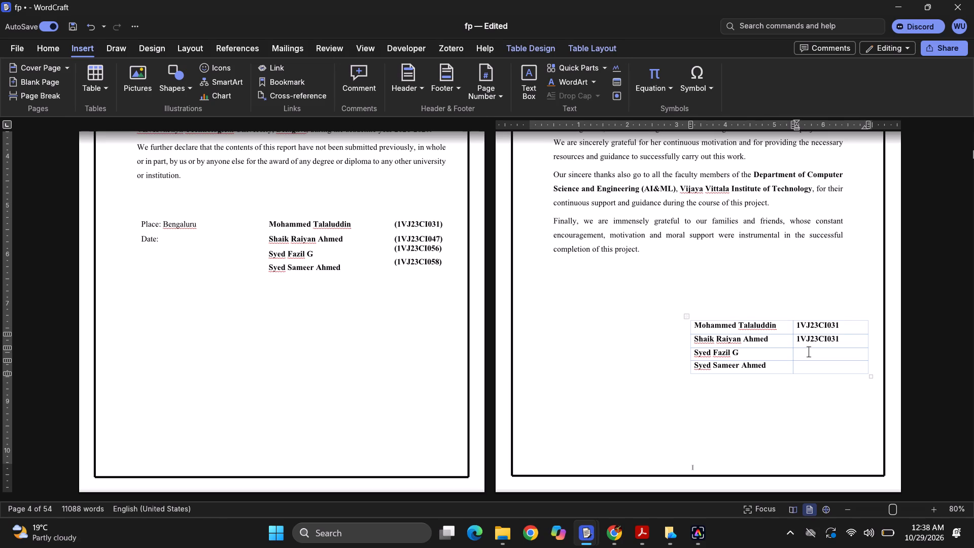
left_click(806, 352)
key("ctrl+v")
left_click(807, 369)
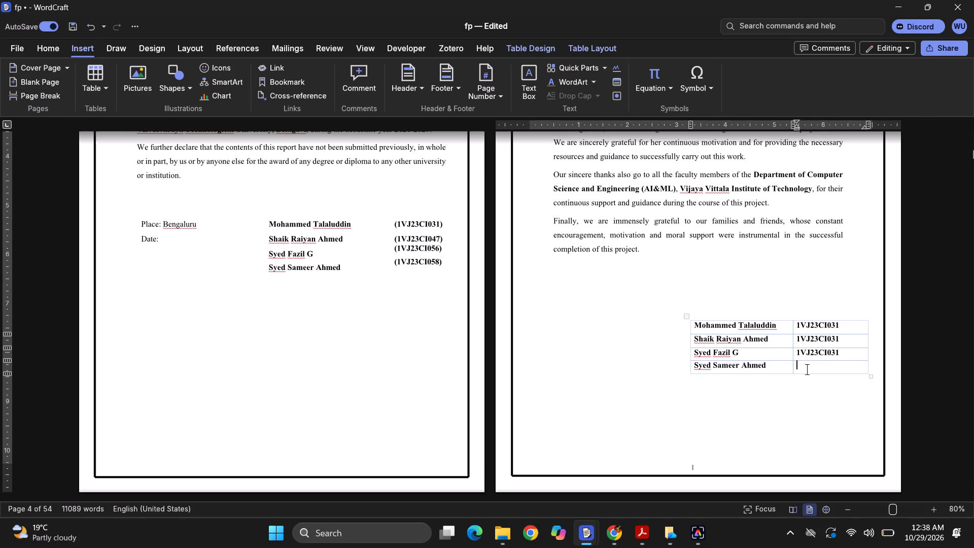
key("ctrl+v")
Replace the last two digits of the registration numbers in rows two to four to match each student's number on the declaration page.
left_click(844, 337)
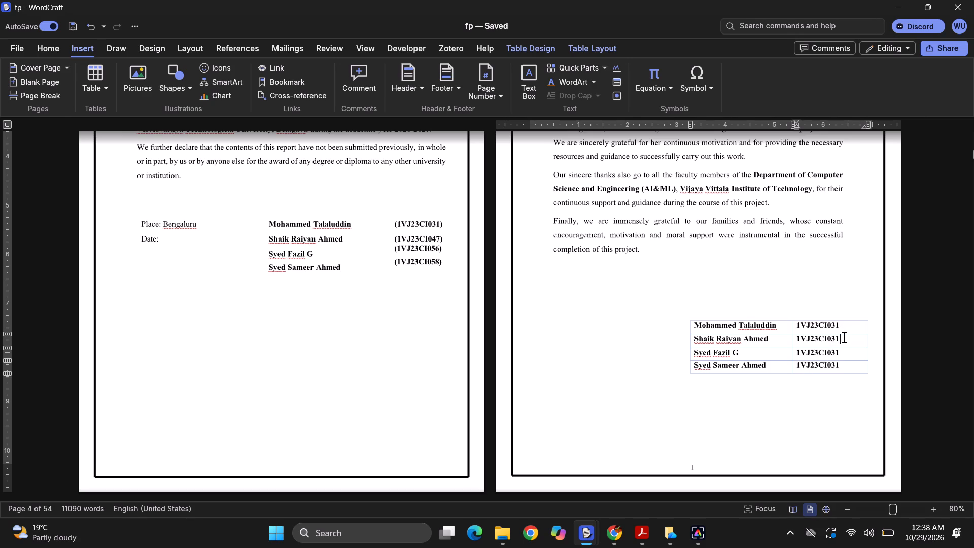
key("BackSpace")
key("BackSpace")
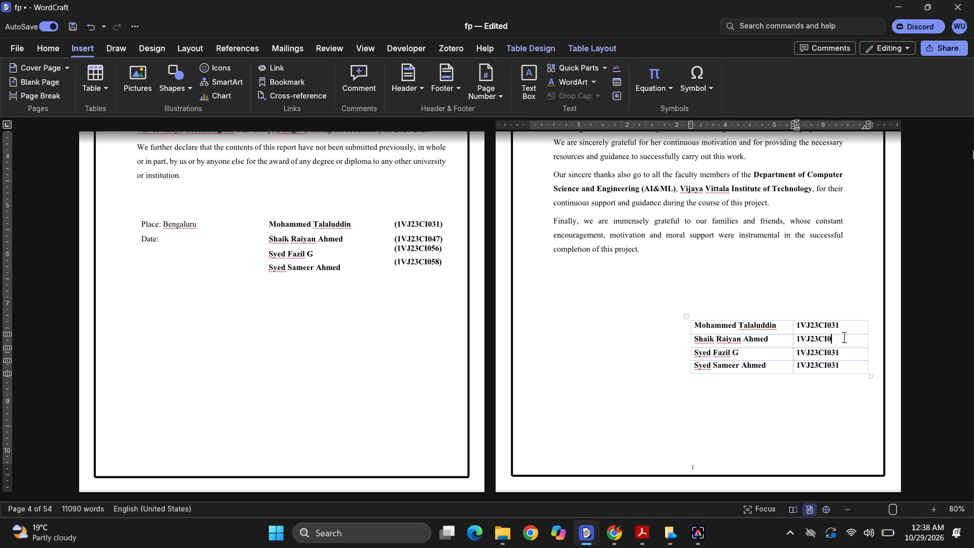
type("47")
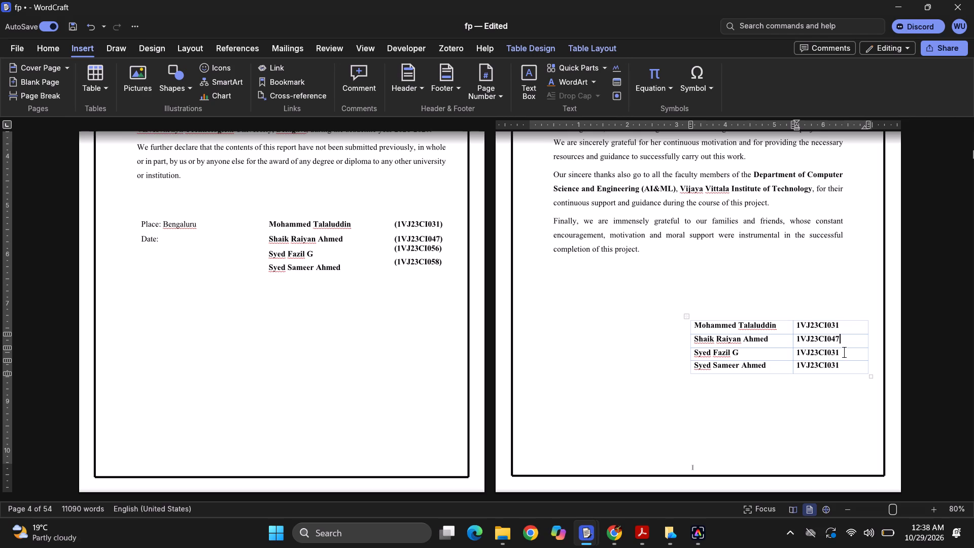
left_click(844, 352)
key("BackSpace")
key("BackSpace")
type("56")
left_click(845, 365)
key("BackSpace")
key("BackSpace")
type("58")
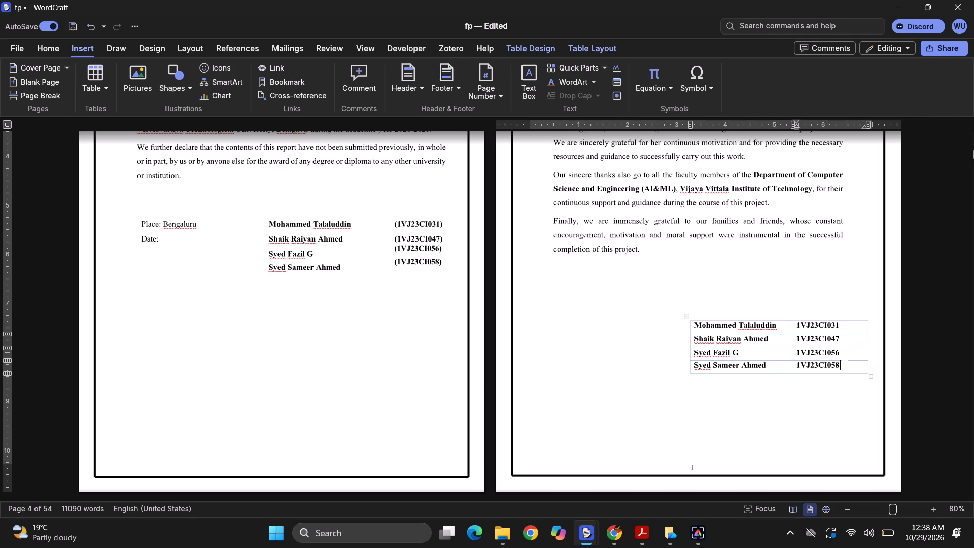
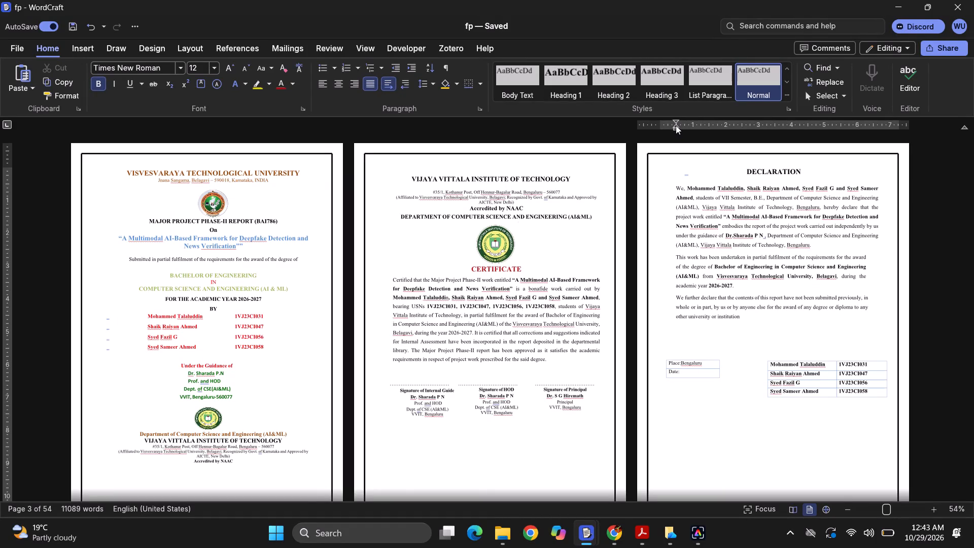
Extend the first Declaration paragraph outward by reducing its left indent to bring its left edge in line with the Place/Date table.
left_click_drag(676, 125, 666, 127)
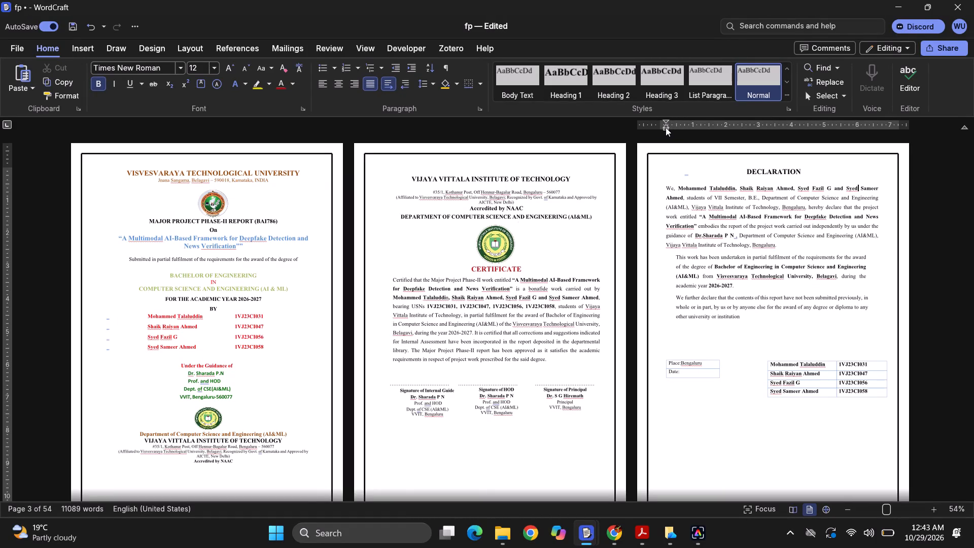
left_click_drag(666, 127, 666, 127)
Widen the second Declaration paragraph, "This work has been undertaken", on both sides to match the first paragraph's left and right edges.
left_click(675, 259)
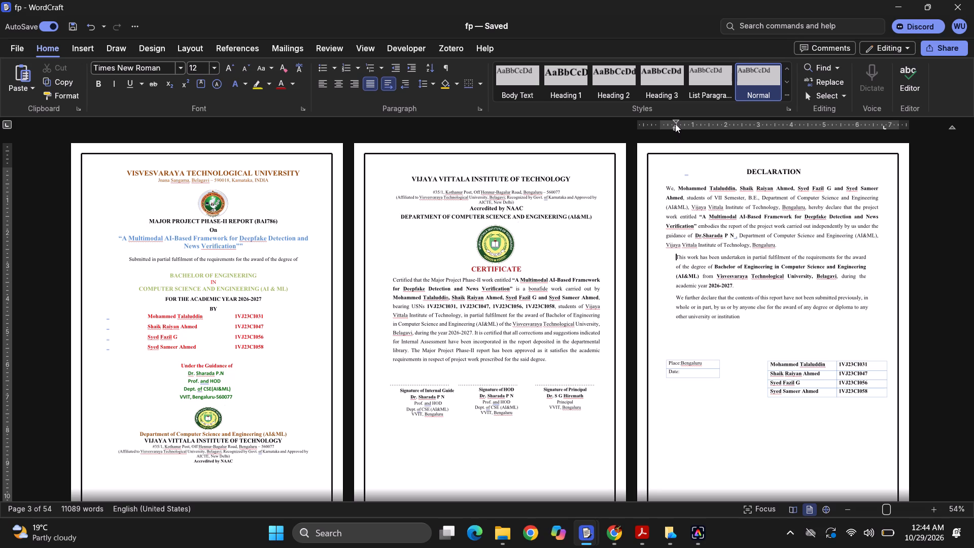
left_click(675, 124)
left_click_drag(676, 127, 669, 128)
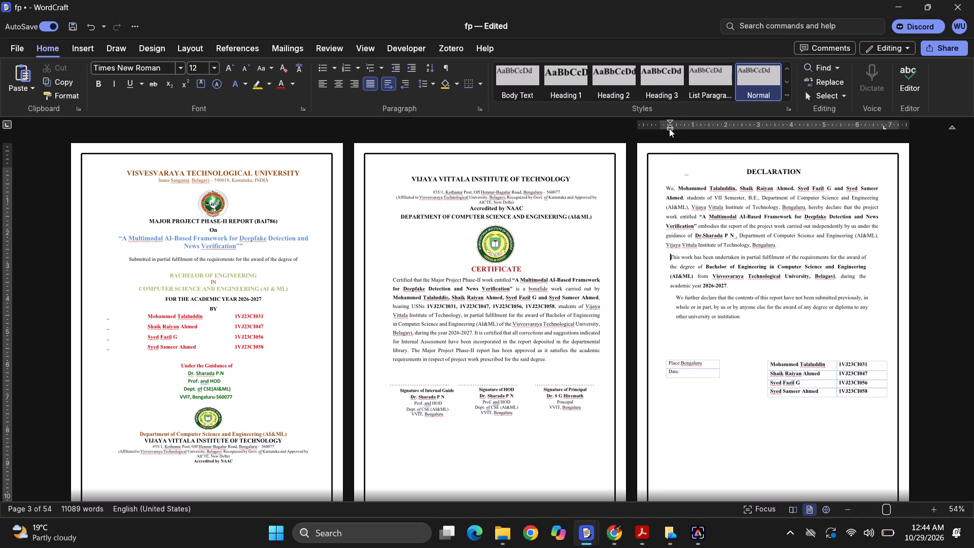
left_click_drag(669, 128, 667, 128)
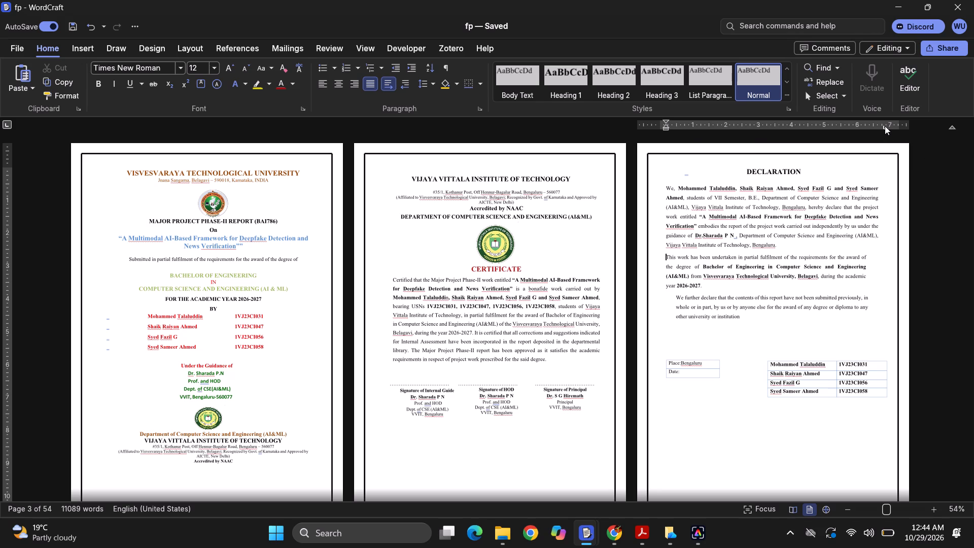
left_click_drag(951, 126, 957, 126)
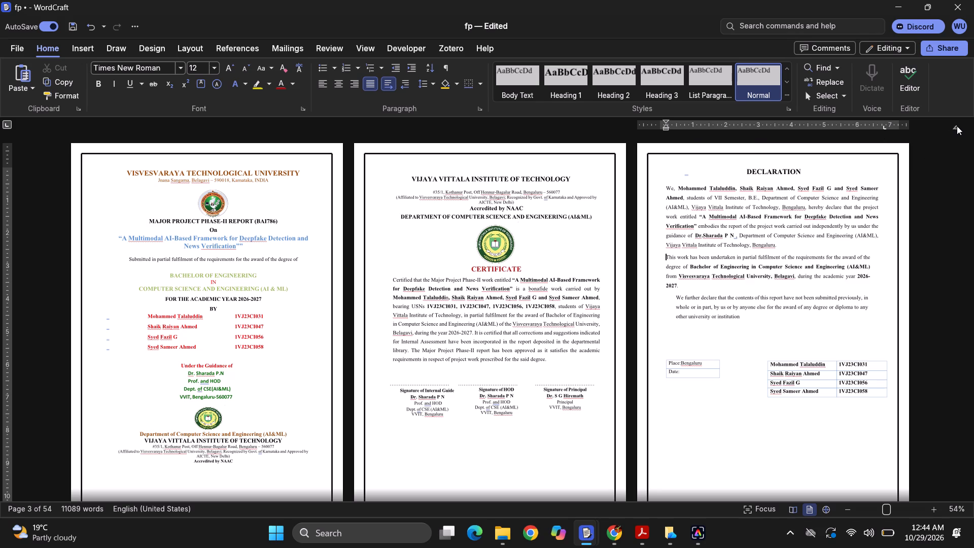
left_click_drag(957, 126, 964, 125)
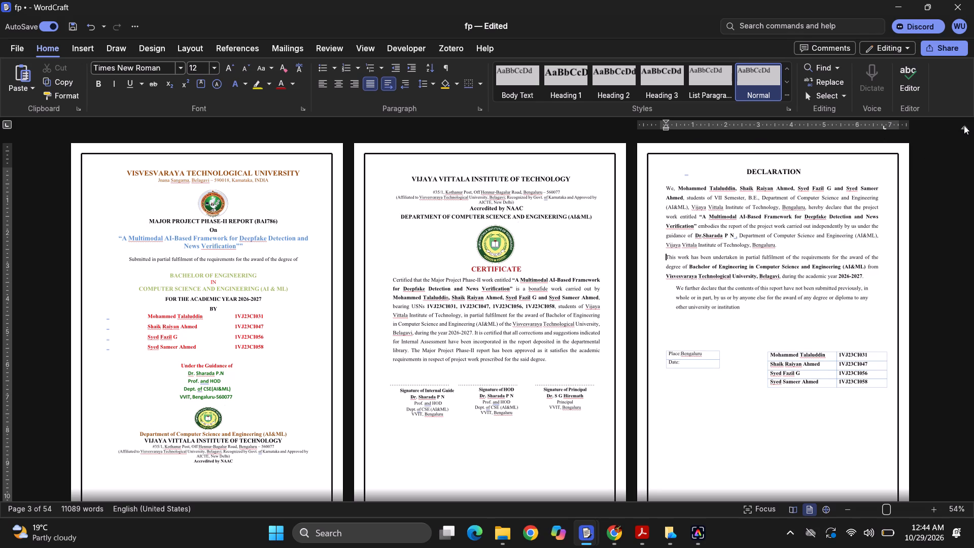
left_click_drag(964, 125, 964, 124)
Widen the third Declaration paragraph, "We further declare", on both sides to match the left and right edges of the paragraphs above.
left_click(670, 291)
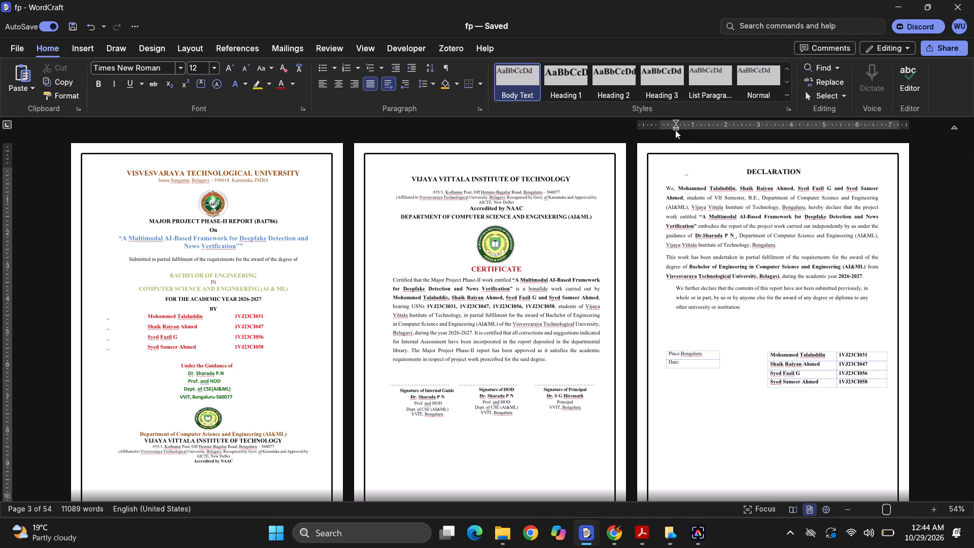
left_click_drag(676, 128, 666, 128)
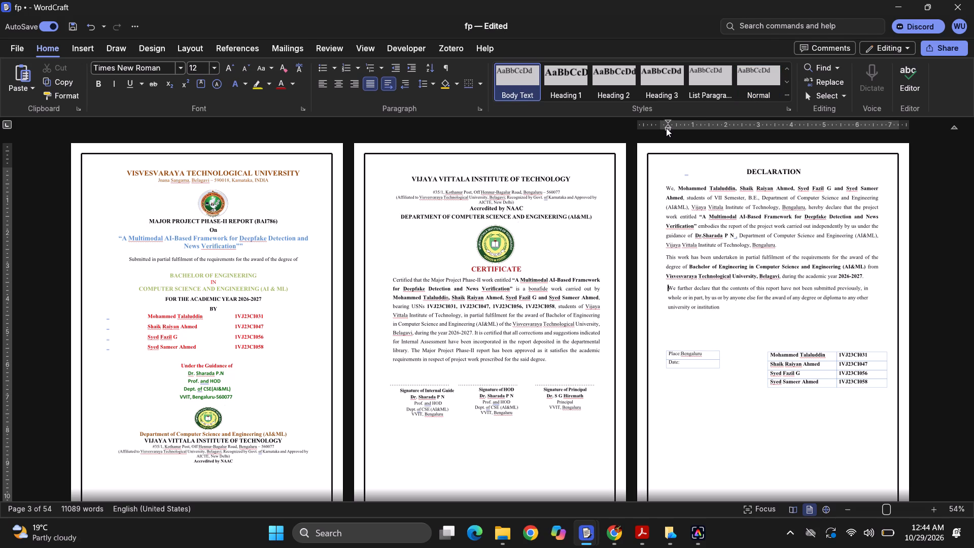
left_click_drag(666, 128, 666, 129)
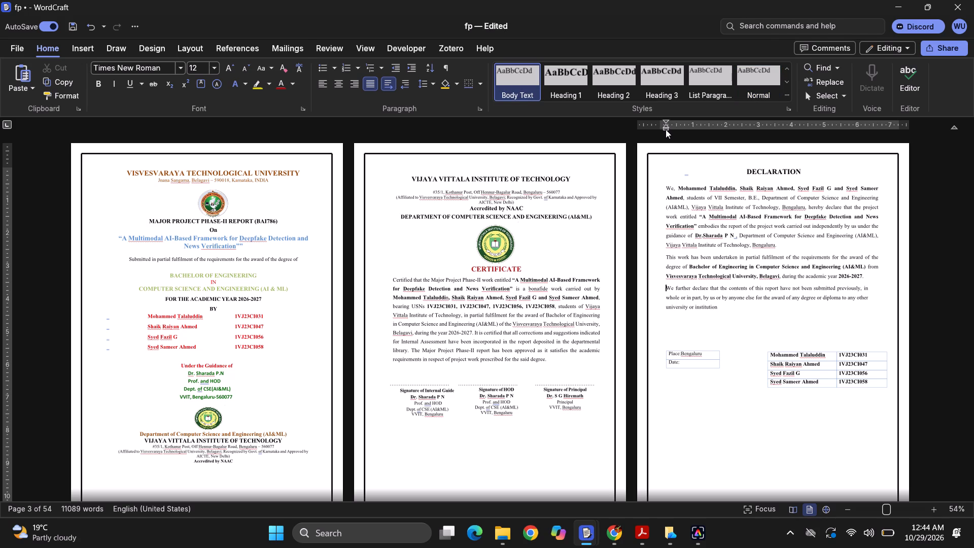
left_click_drag(666, 129, 666, 129)
left_click_drag(954, 127, 962, 128)
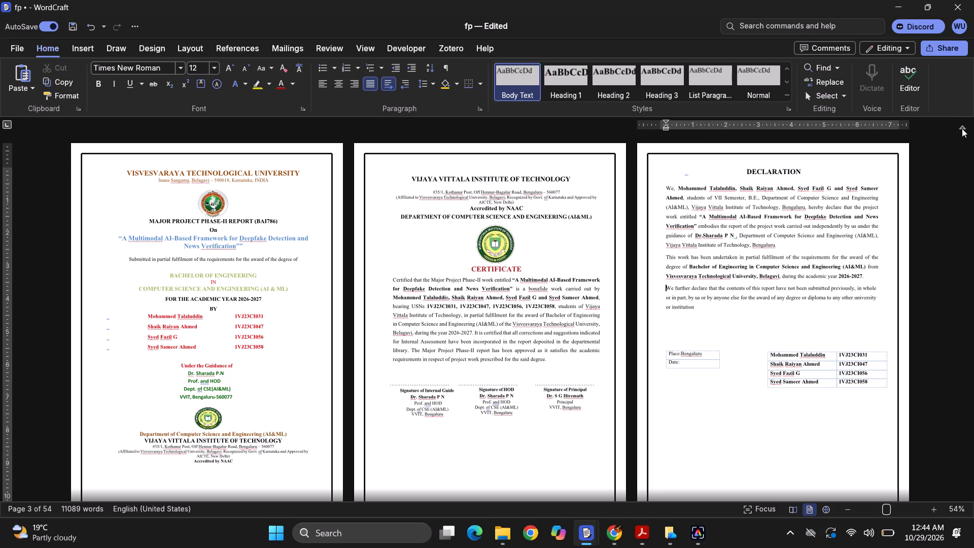
left_click_drag(962, 128, 965, 129)
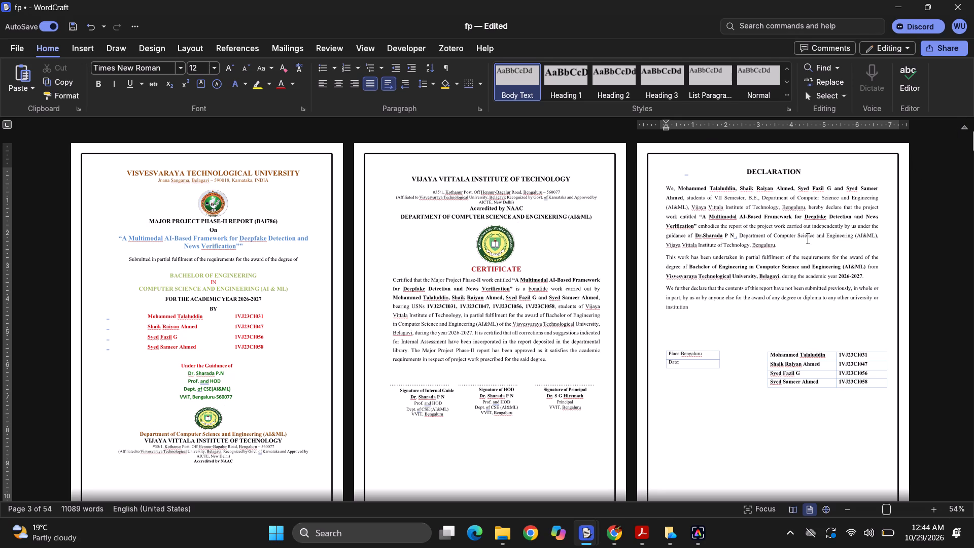
left_click(727, 324)
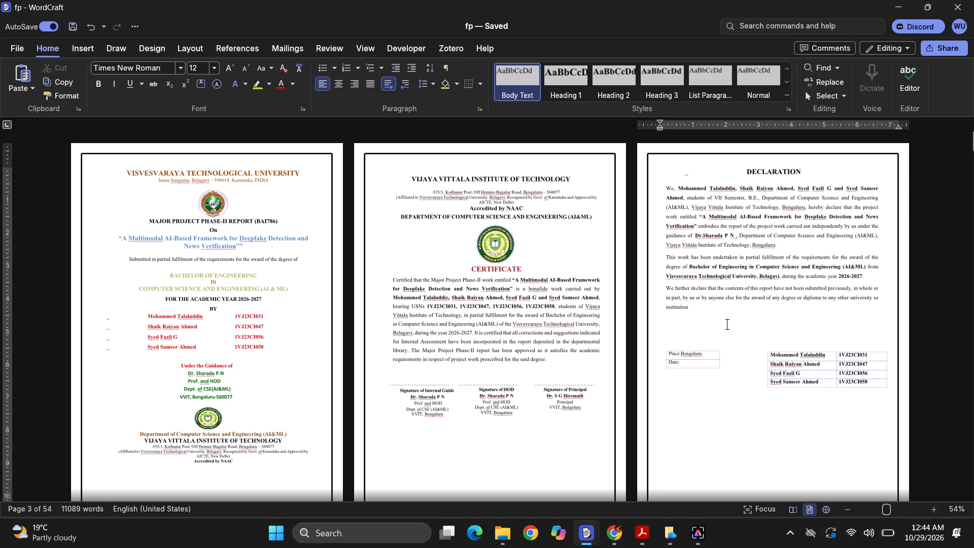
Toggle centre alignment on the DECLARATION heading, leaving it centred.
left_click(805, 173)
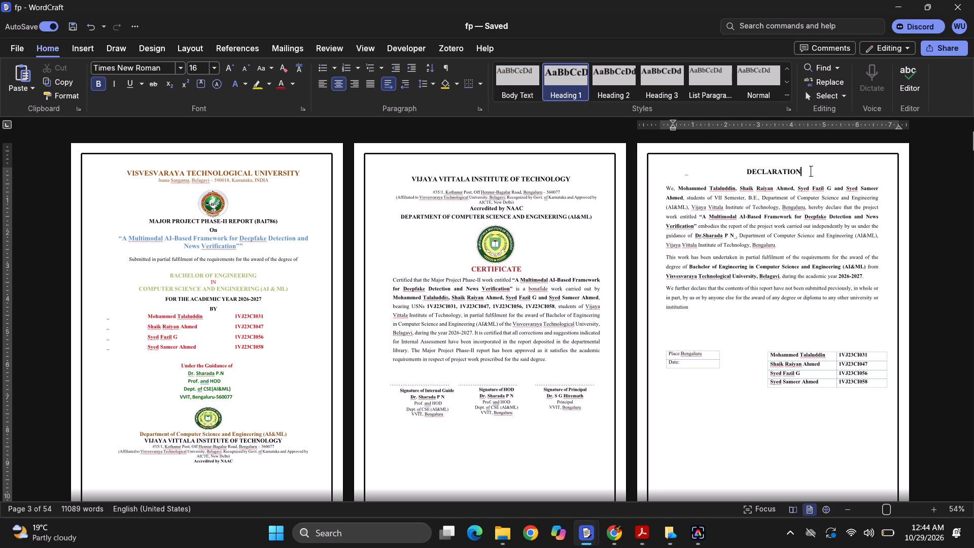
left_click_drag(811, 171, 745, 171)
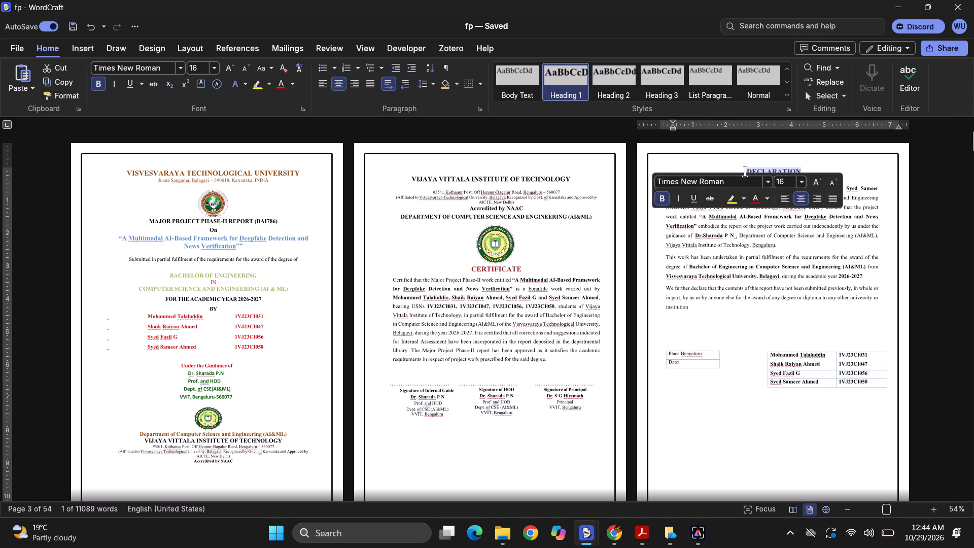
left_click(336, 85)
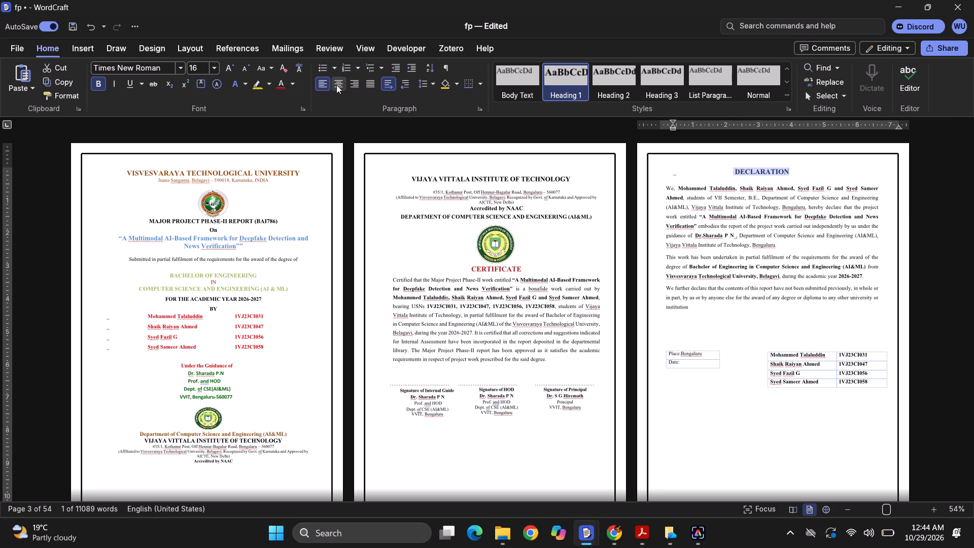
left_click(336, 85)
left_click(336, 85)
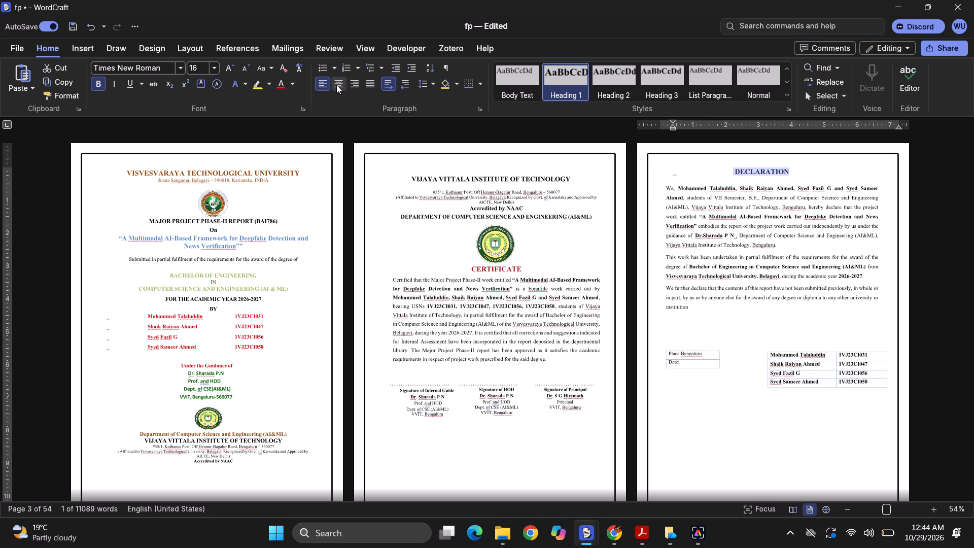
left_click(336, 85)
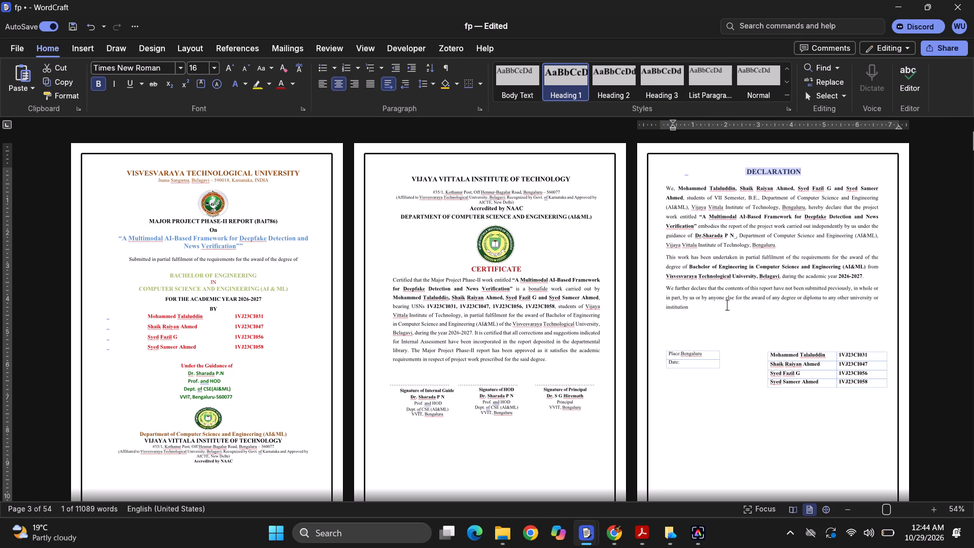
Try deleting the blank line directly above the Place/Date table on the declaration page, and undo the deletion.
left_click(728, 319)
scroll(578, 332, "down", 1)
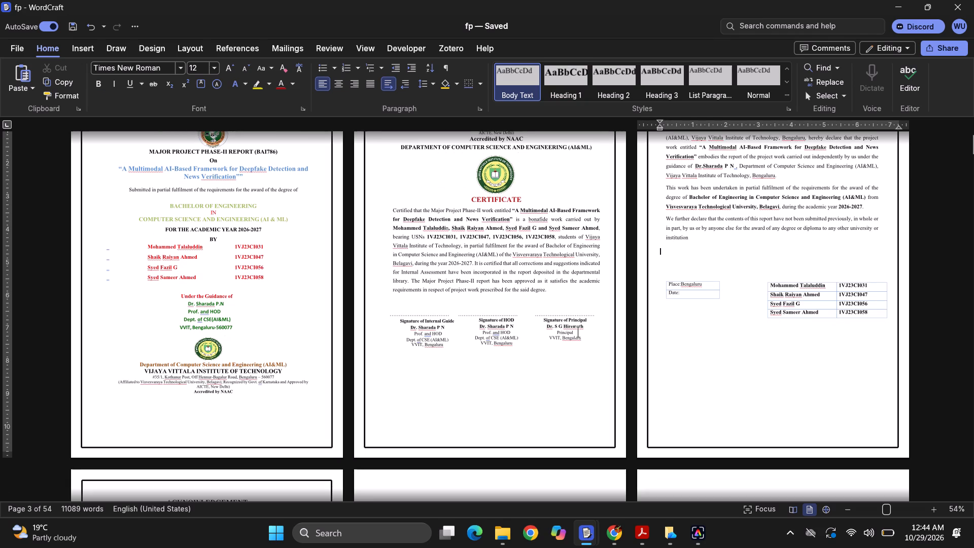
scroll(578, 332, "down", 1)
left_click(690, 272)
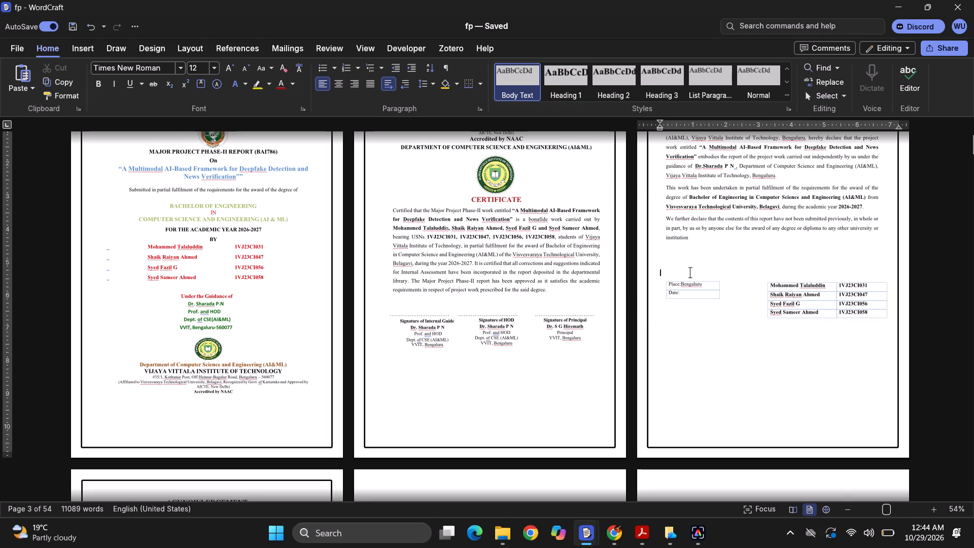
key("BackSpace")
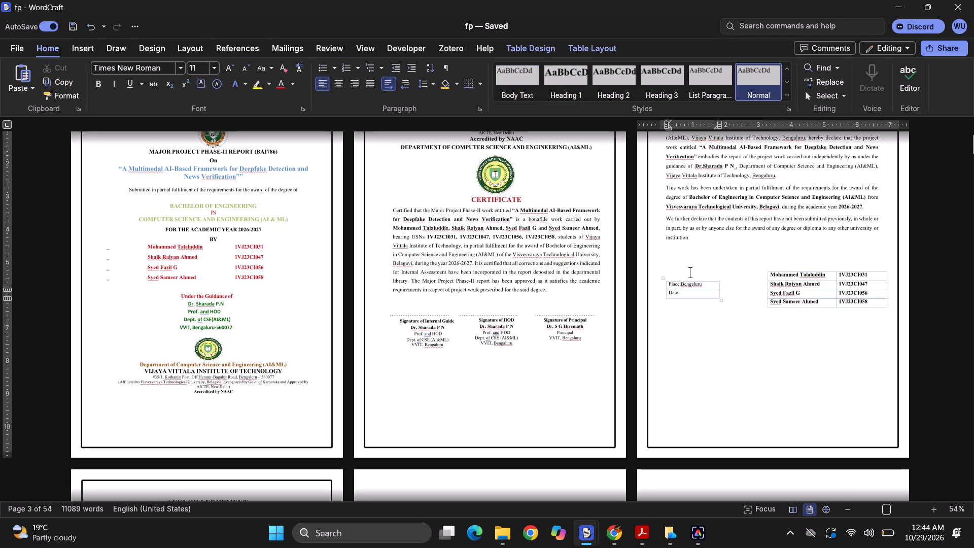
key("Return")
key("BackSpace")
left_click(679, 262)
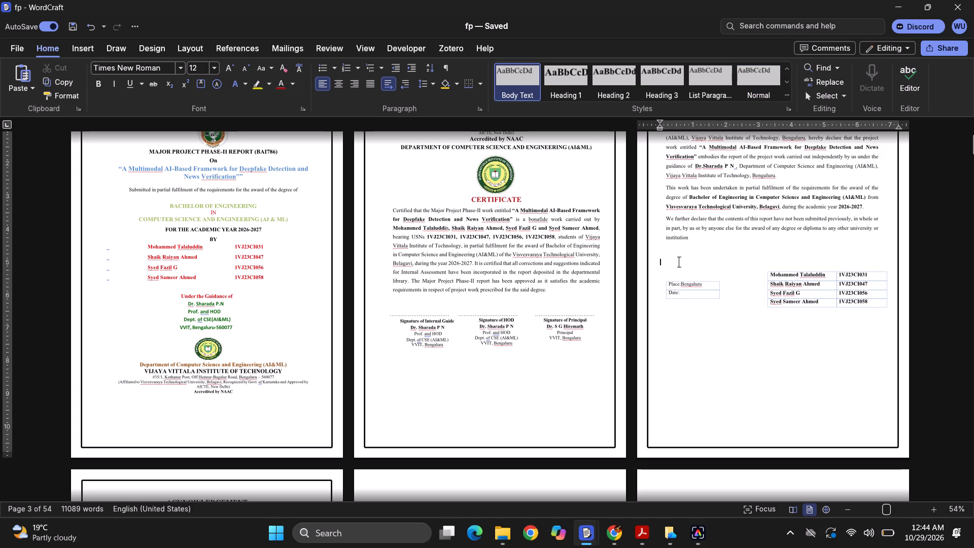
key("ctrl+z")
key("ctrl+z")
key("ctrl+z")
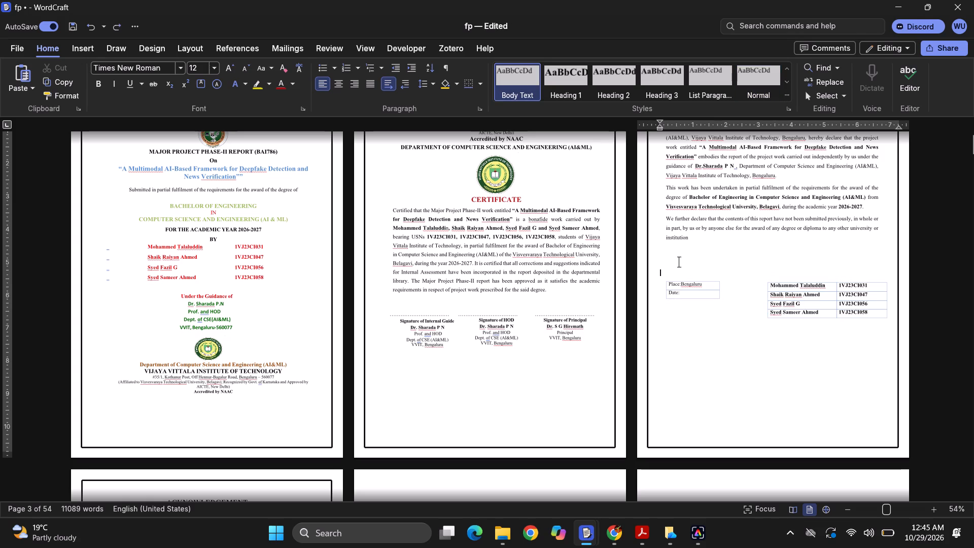
Delete one blank line between the last Declaration paragraph and the Place/Date and student names tables.
left_click(671, 259)
key("BackSpace")
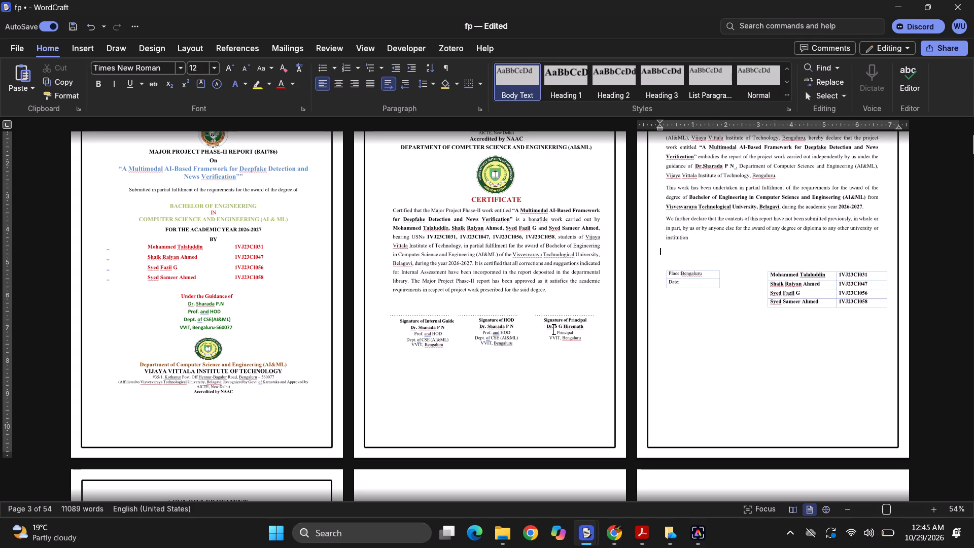
Move the student names table on the Acknowledgement page left and slightly up, lining its right edge up with the paragraphs above.
scroll(546, 332, "down", 1)
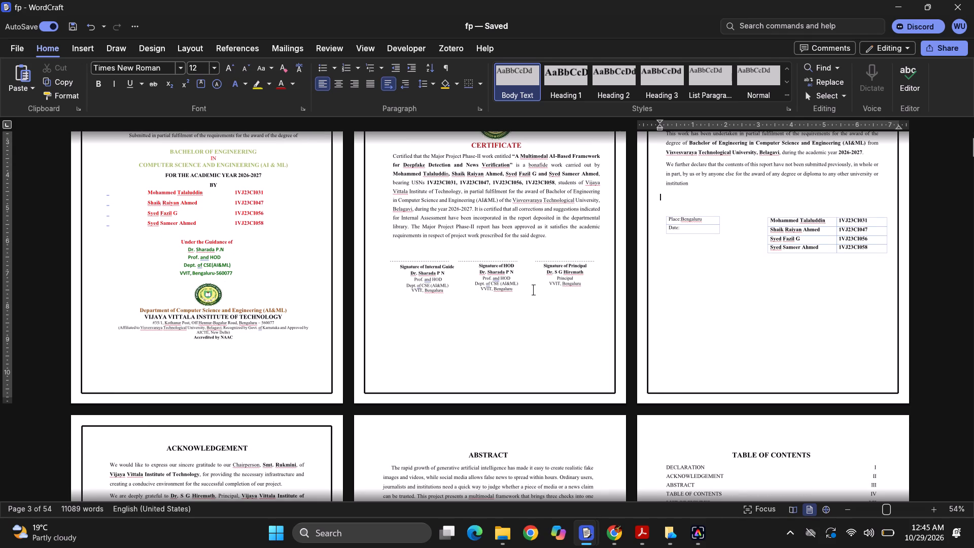
scroll(401, 313, "down", 1)
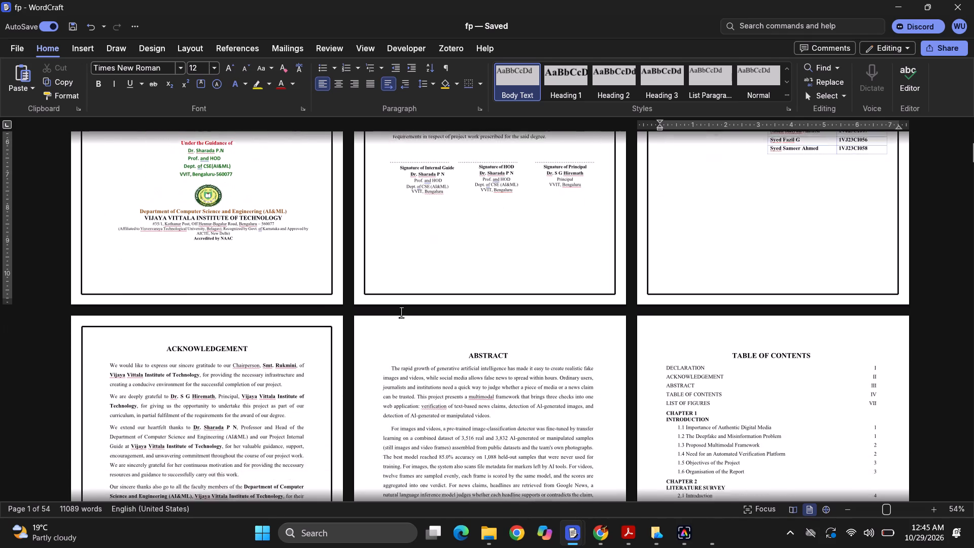
scroll(401, 313, "down", 1)
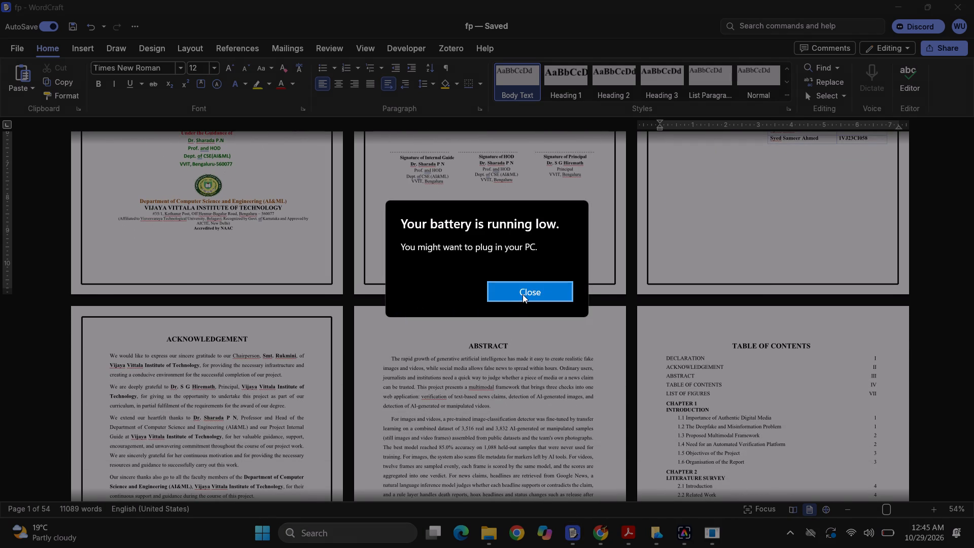
left_click(523, 294)
left_click(439, 330)
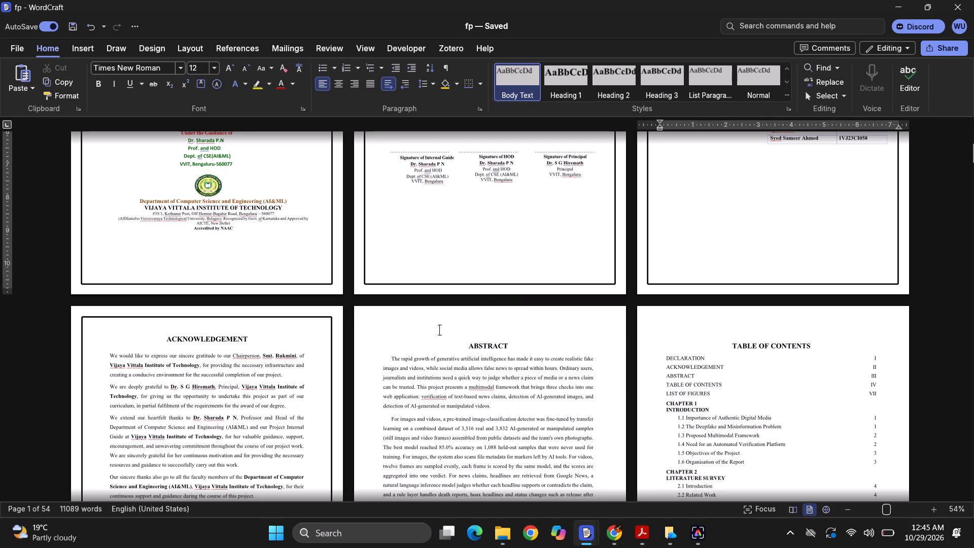
scroll(439, 330, "down", 3)
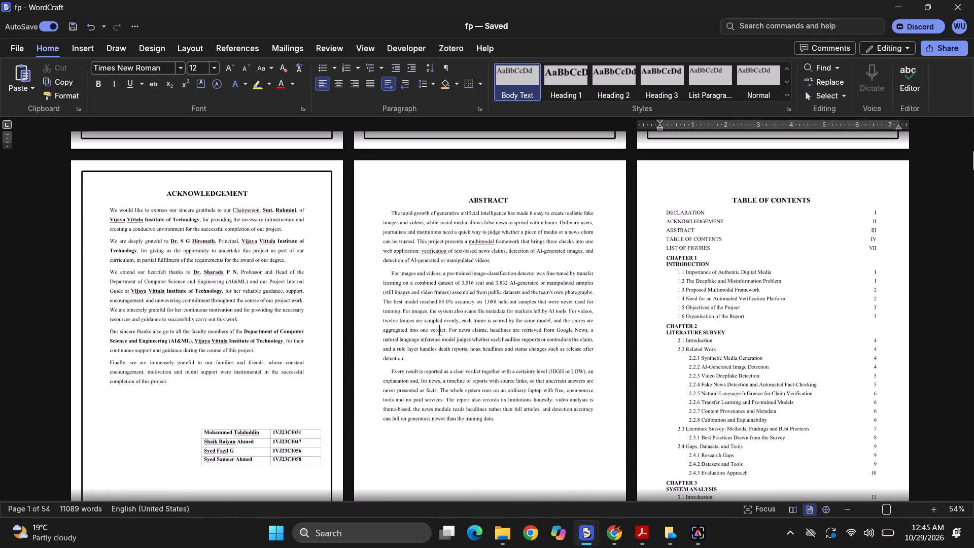
scroll(439, 330, "down", 1)
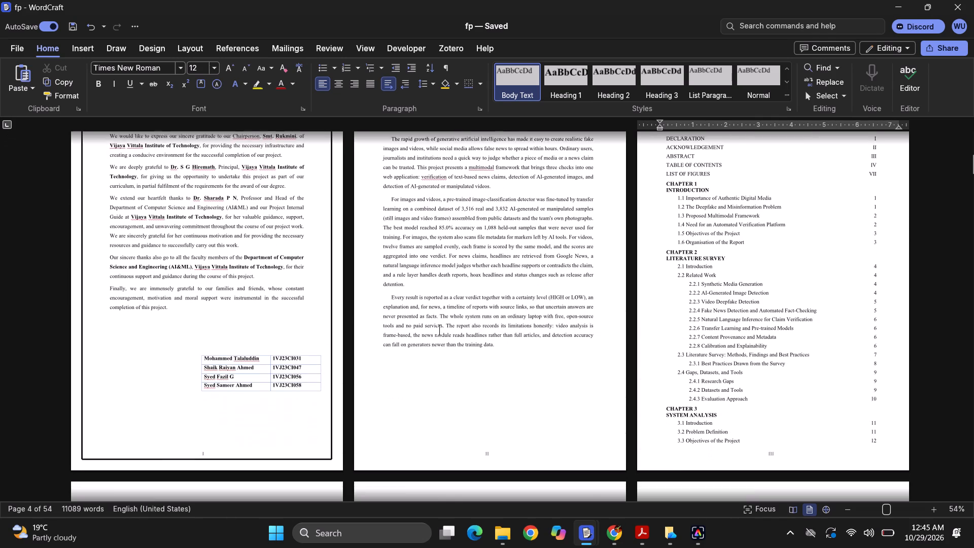
scroll(439, 330, "down", 1)
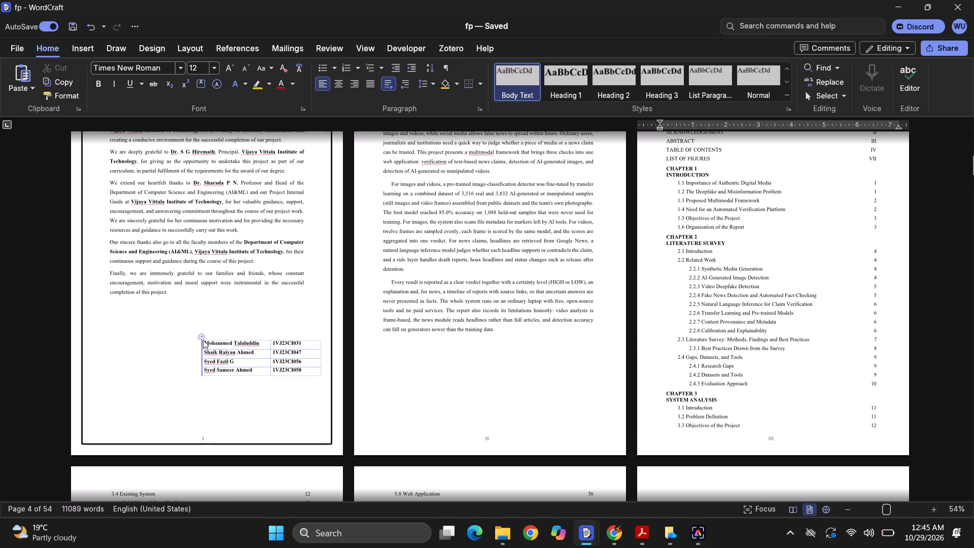
left_click_drag(197, 337, 194, 334)
left_click_drag(194, 334, 184, 333)
left_click_drag(184, 333, 183, 332)
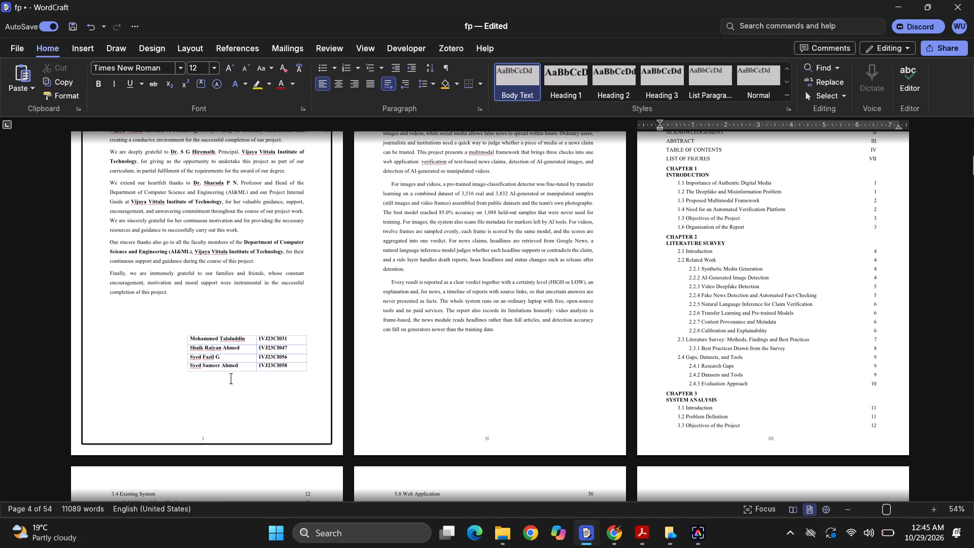
left_click(236, 390)
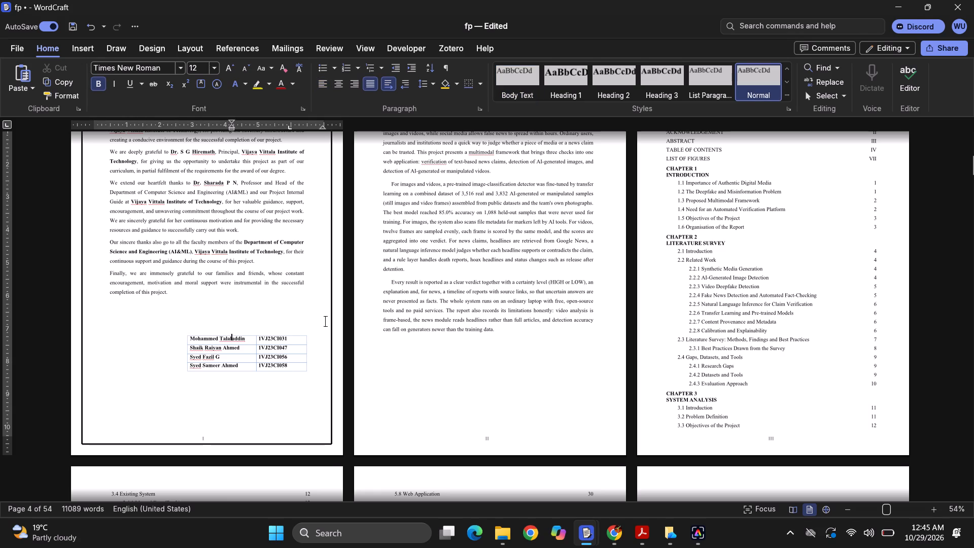
Check the print preview from the Acknowledgement page through the first page of Chapter 1, and return to the document.
key("ctrl+p")
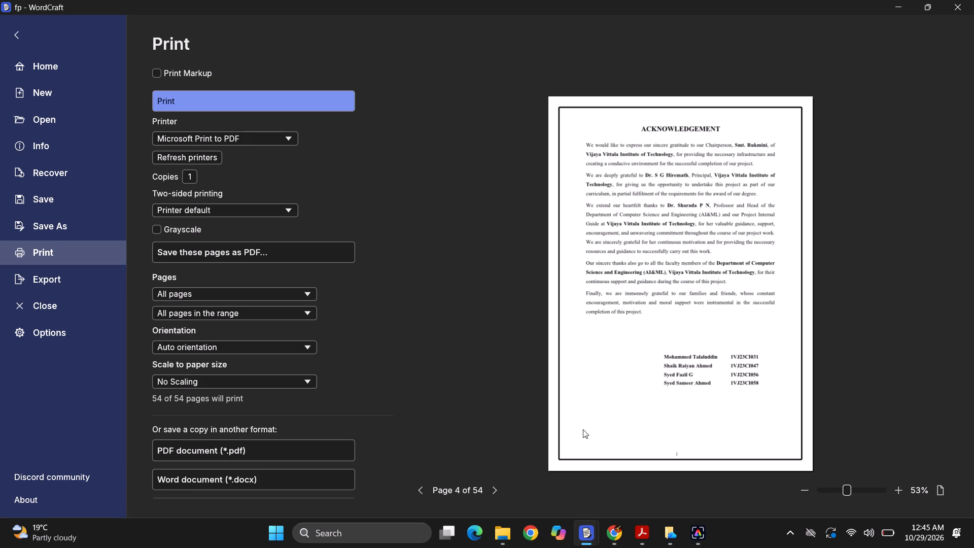
left_click(495, 490)
left_click(495, 490)
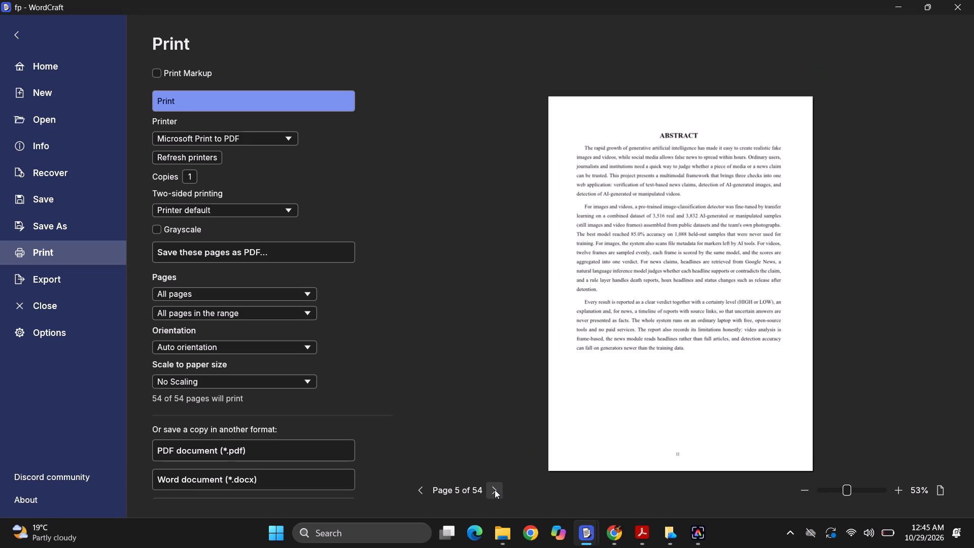
left_click(495, 490)
left_click(495, 490)
left_click(495, 490)
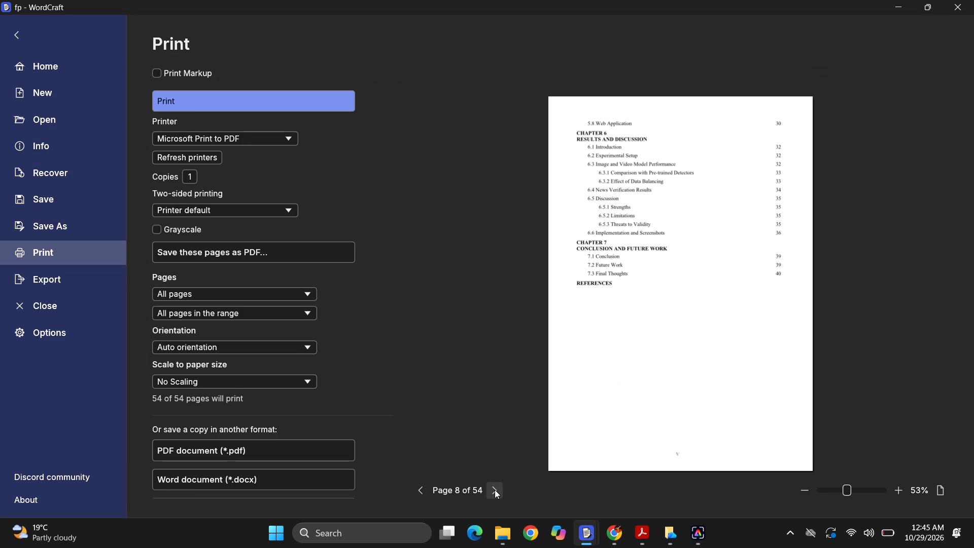
left_click(495, 490)
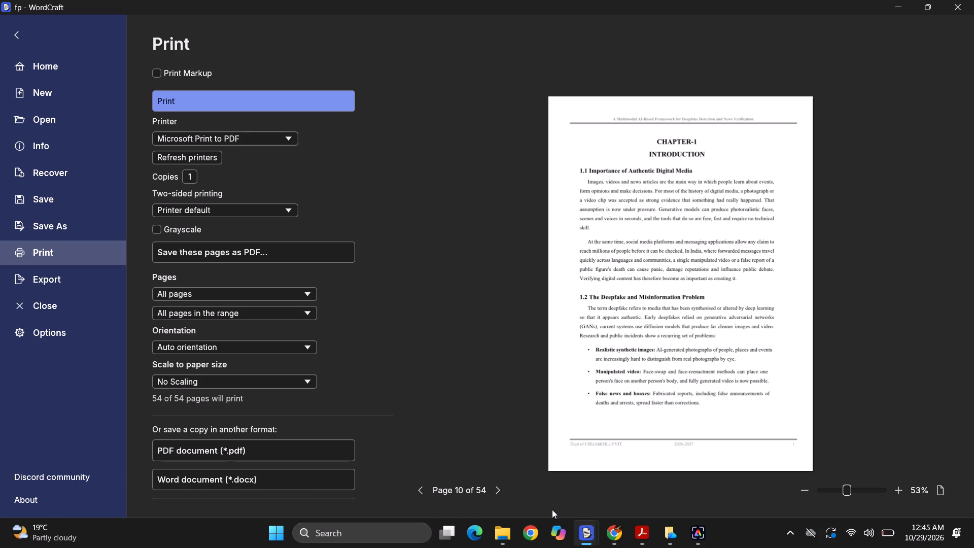
left_click_drag(25, 45, 17, 31)
left_click(17, 31)
Review the layout of the pages from the Acknowledgement through the front matter into Chapter 1.
scroll(442, 343, "down", 1)
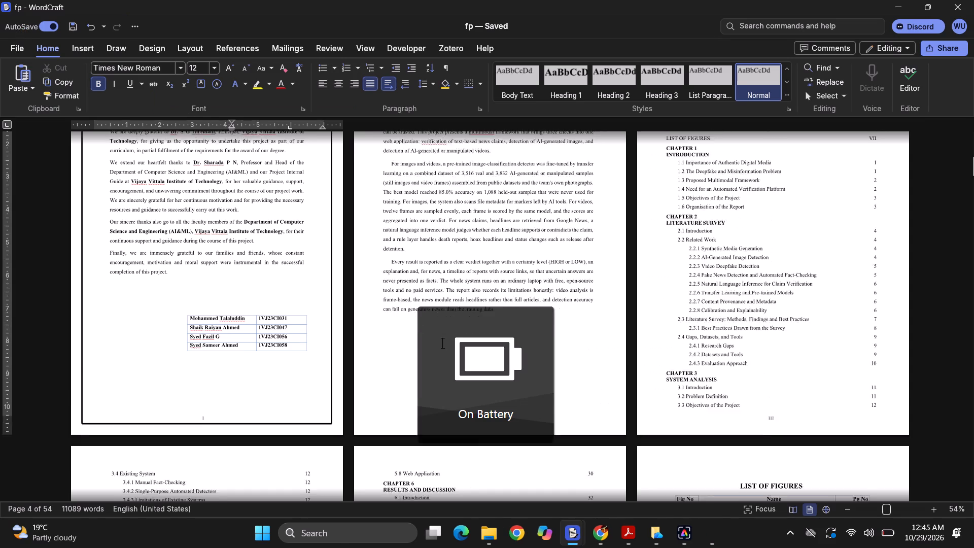
scroll(442, 343, "down", 1)
scroll(442, 343, "up", 1, "ctrl")
scroll(442, 343, "down", 1, "ctrl")
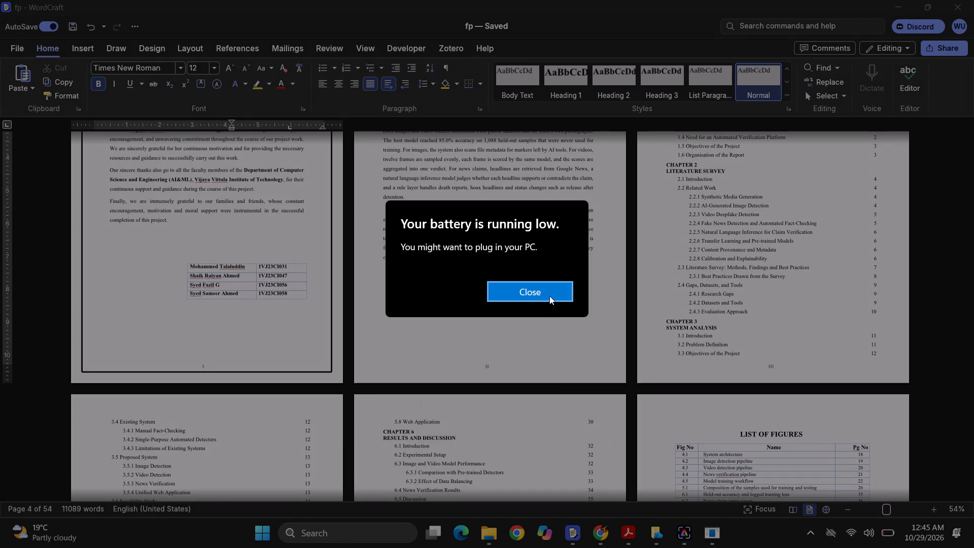
left_click(549, 296)
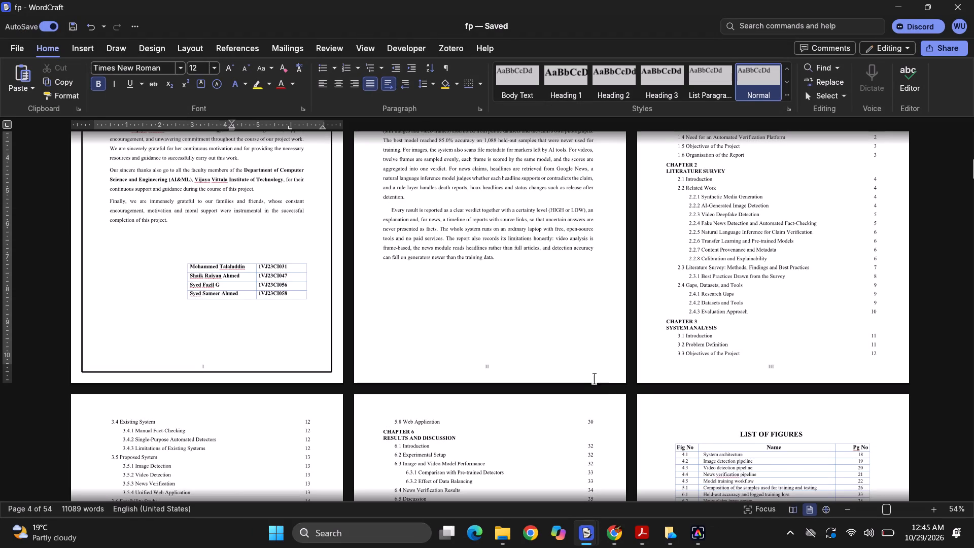
scroll(531, 334, "down", 12)
scroll(531, 334, "up", 1, "ctrl")
scroll(531, 334, "down", 1, "ctrl")
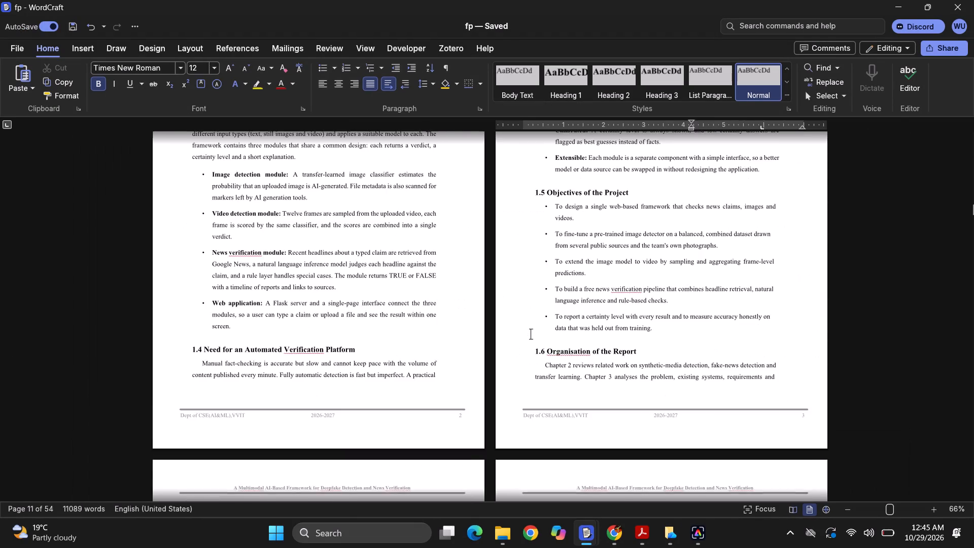
scroll(531, 334, "down", 1, "ctrl")
scroll(531, 334, "up", 1, "ctrl")
scroll(531, 334, "down", 1, "ctrl")
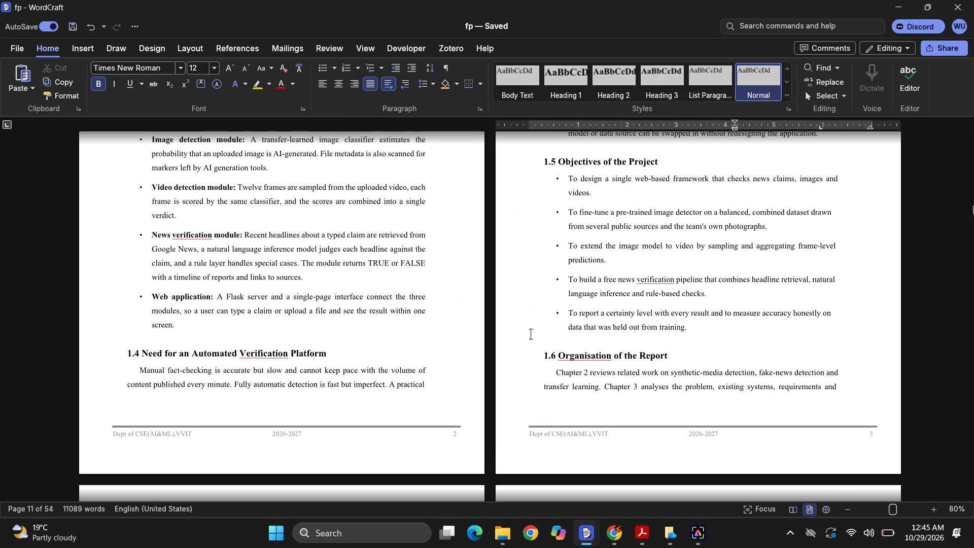
scroll(531, 334, "up", 3)
scroll(531, 334, "down", 2, "ctrl")
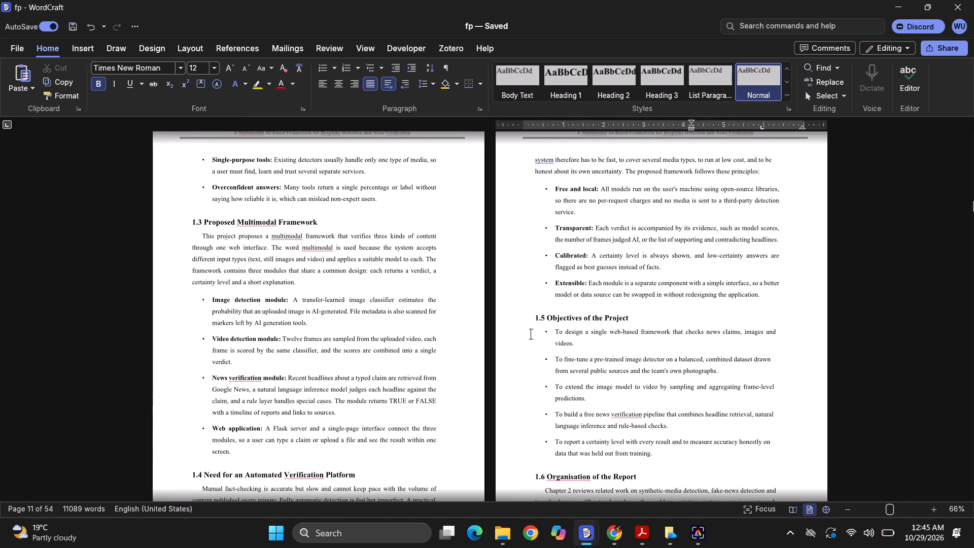
scroll(543, 288, "up", 1)
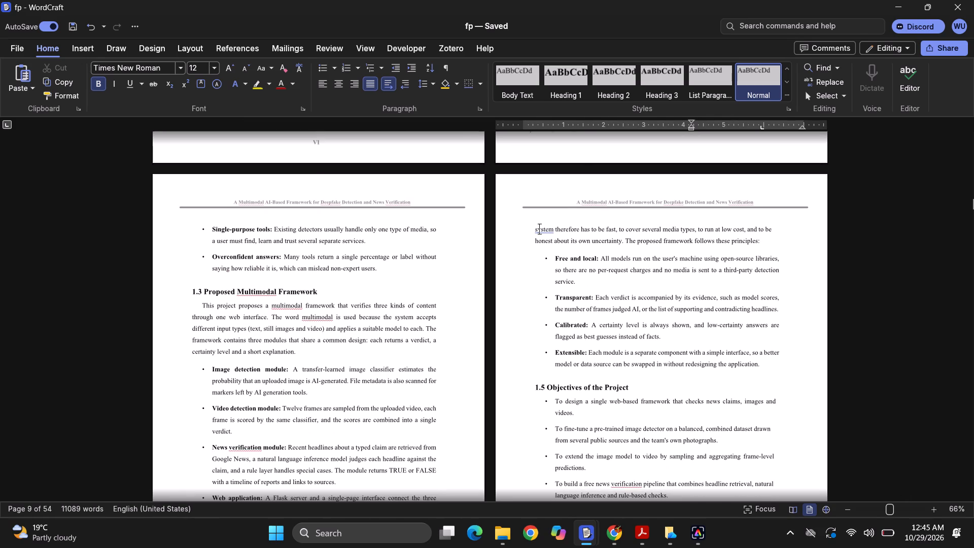
Move the report title text box in the chapter page header to the left end of the header line, and leave header editing.
double_click(594, 201)
left_click(598, 200)
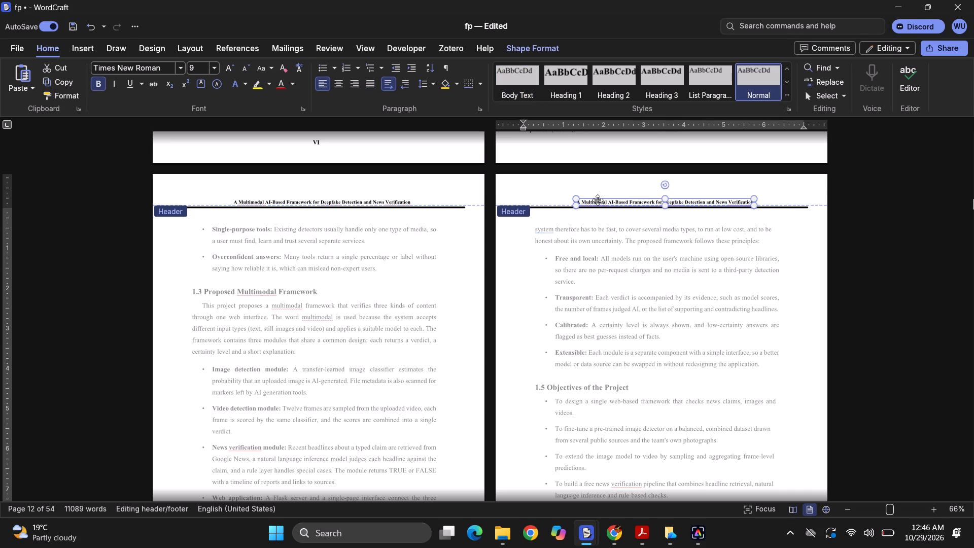
left_click_drag(598, 201, 566, 200)
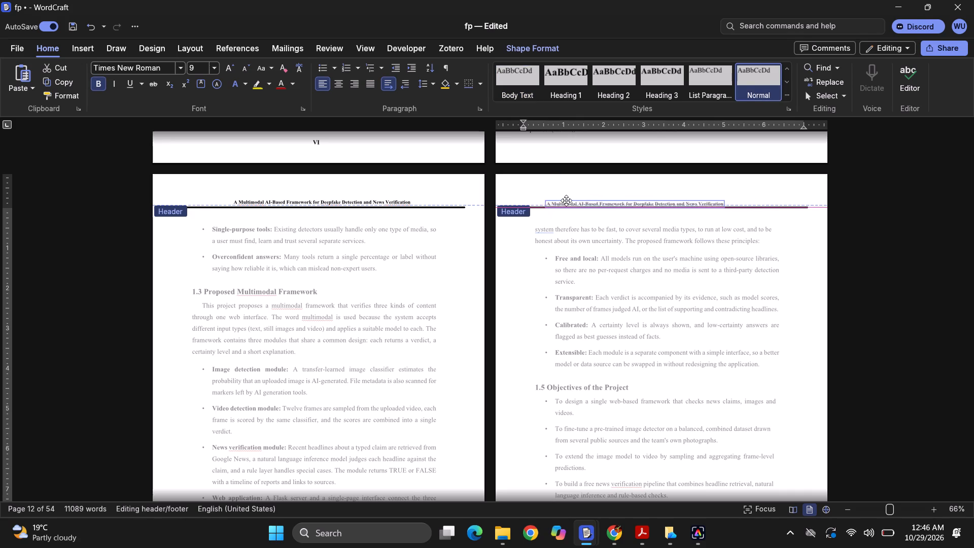
left_click_drag(566, 200, 549, 201)
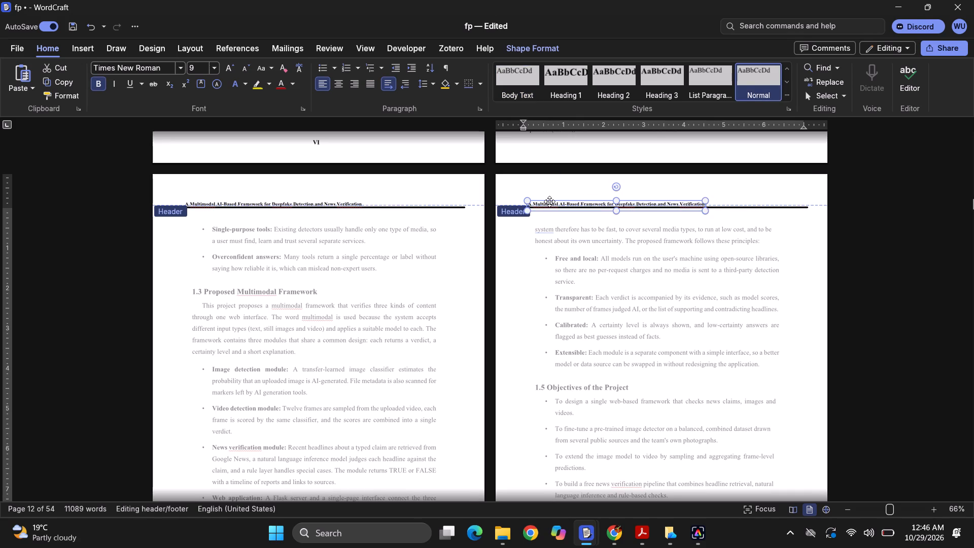
left_click(532, 191)
double_click(527, 268)
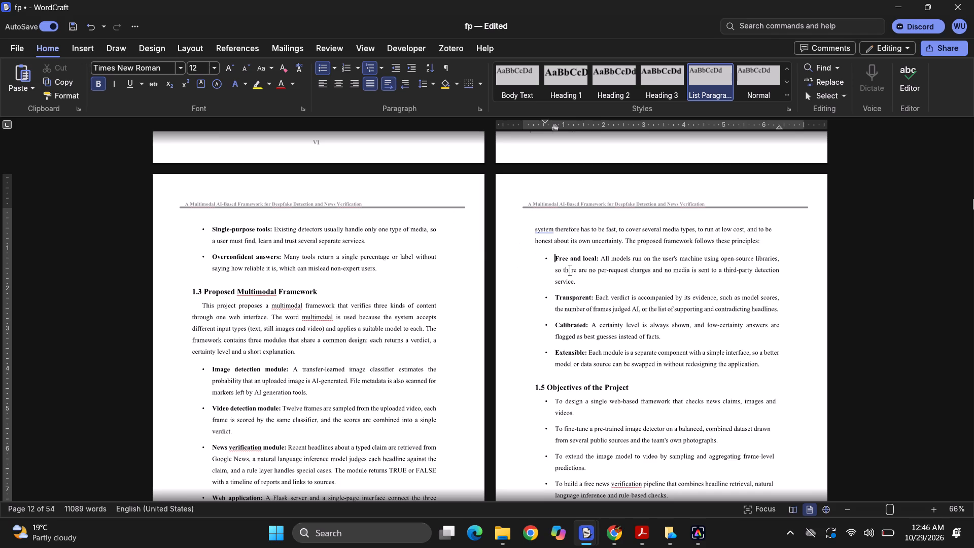
Review the page layout from Chapter 1 through the later chapters to the References section.
scroll(580, 262, "down", 3)
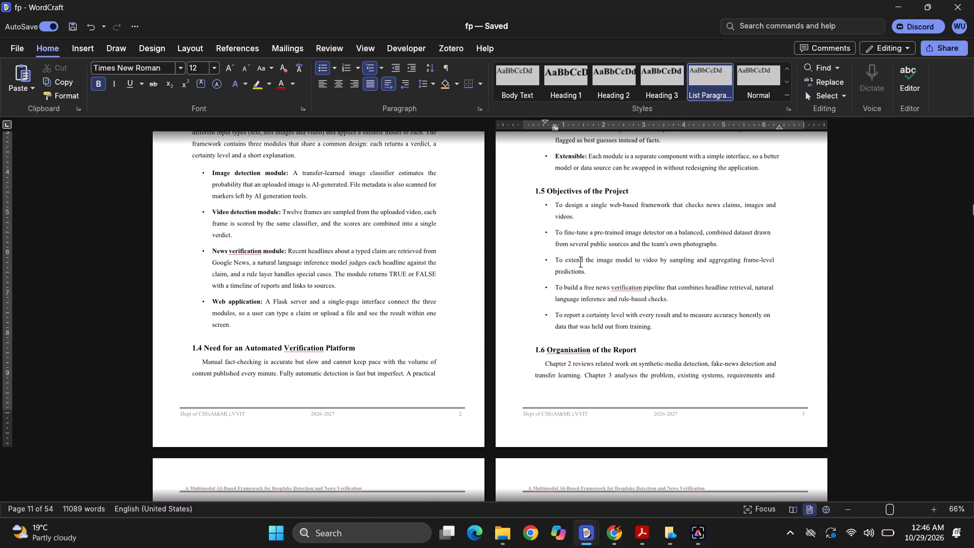
scroll(580, 262, "down", 1)
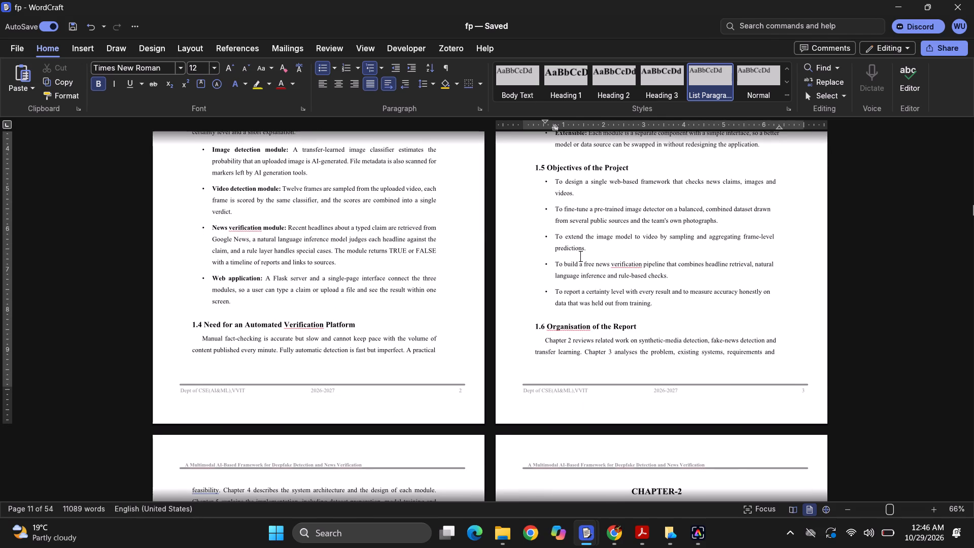
scroll(525, 308, "down", 10)
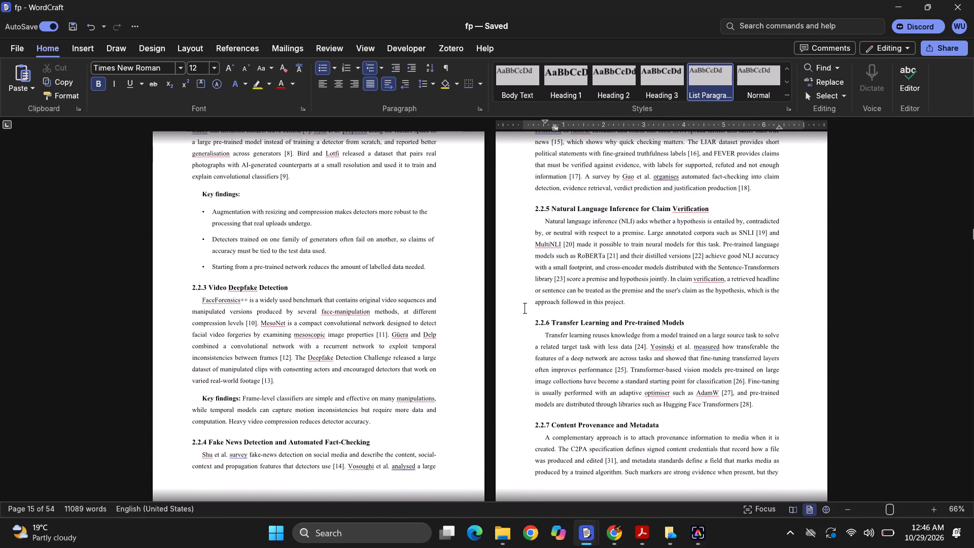
scroll(525, 308, "down", 3)
scroll(528, 304, "down", 1, "ctrl")
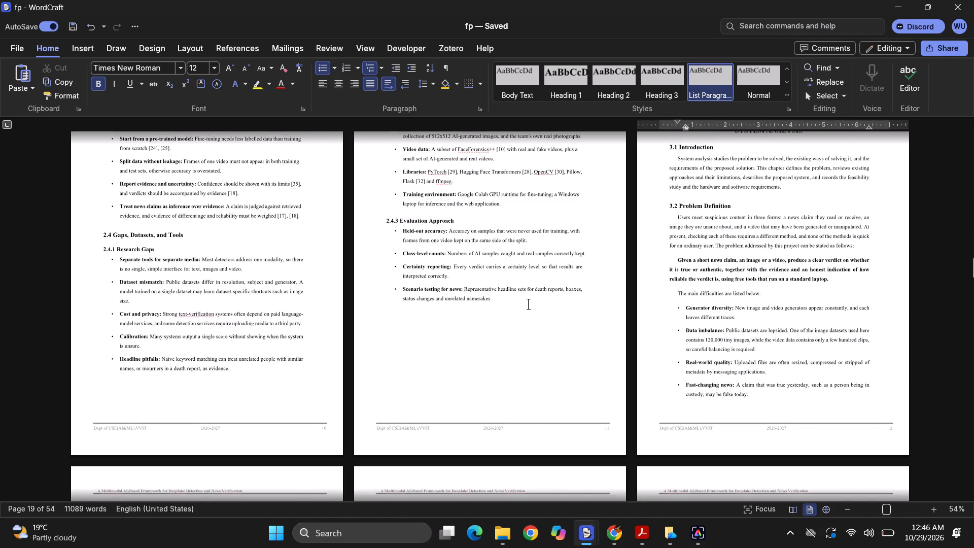
scroll(528, 304, "down", 8)
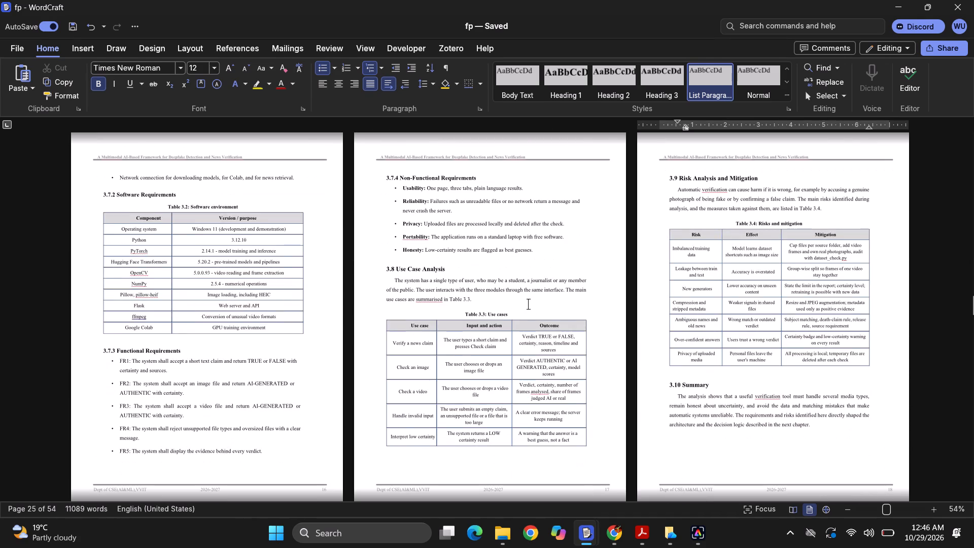
scroll(528, 304, "down", 7)
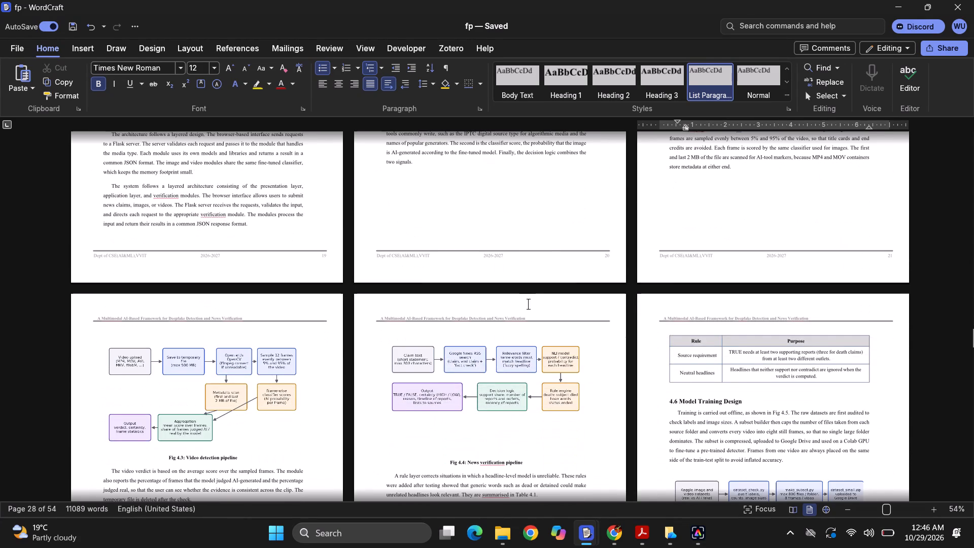
scroll(528, 304, "down", 8)
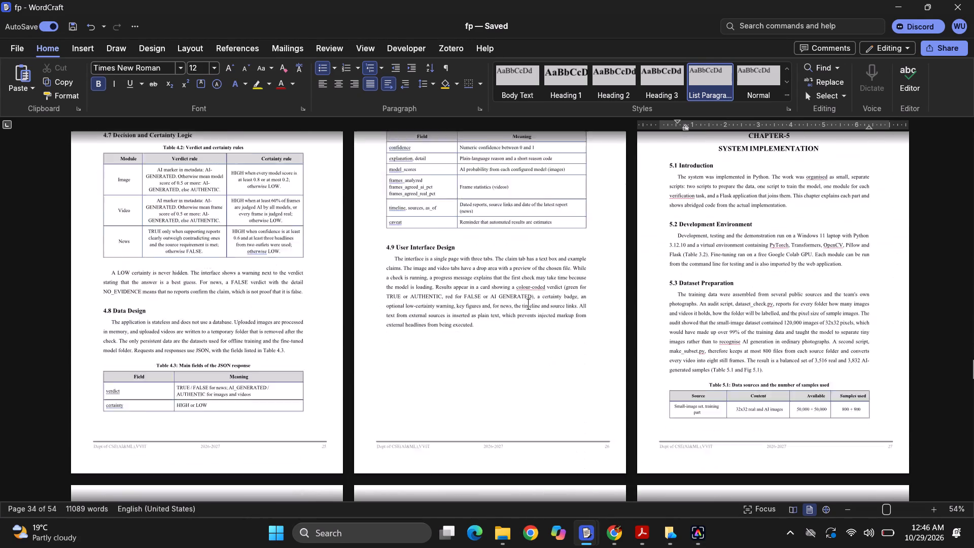
scroll(528, 304, "down", 4)
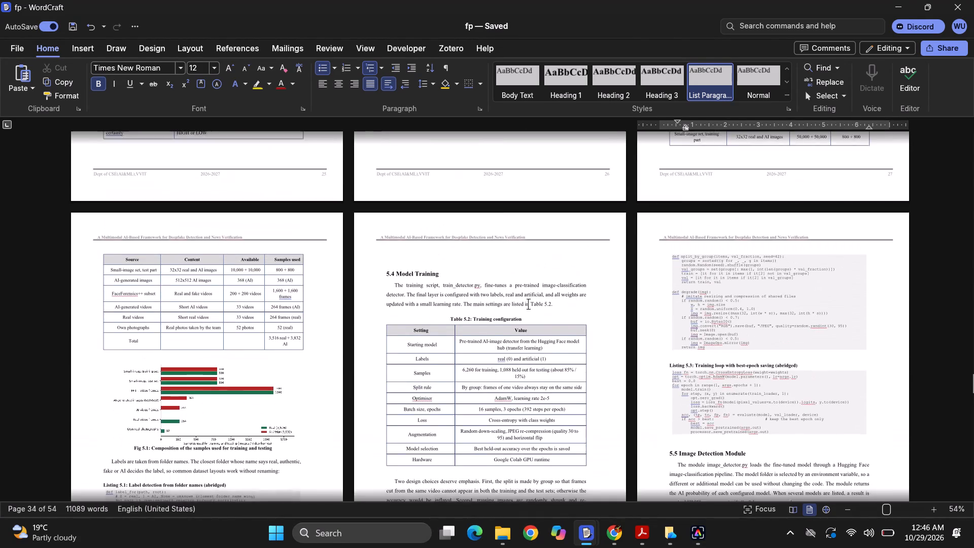
scroll(528, 304, "down", 6)
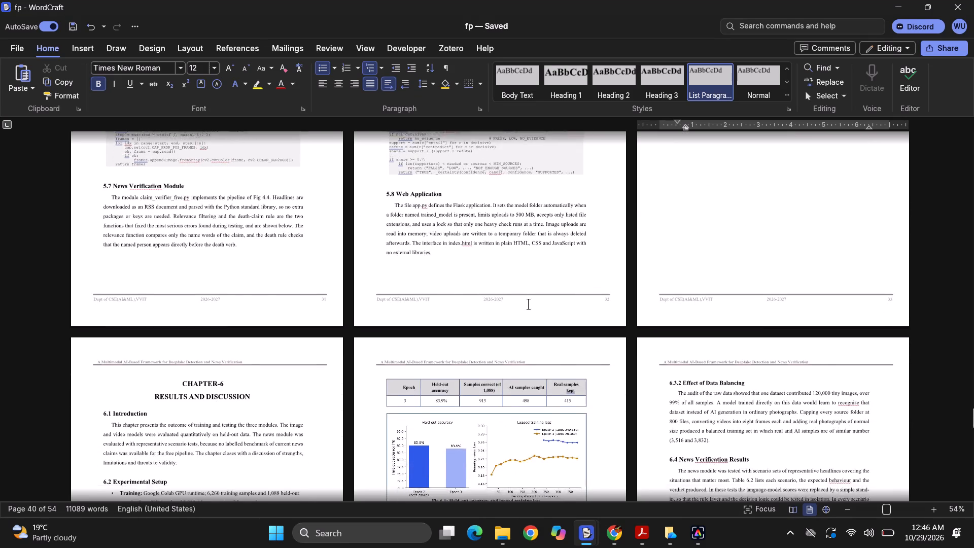
scroll(528, 304, "down", 8)
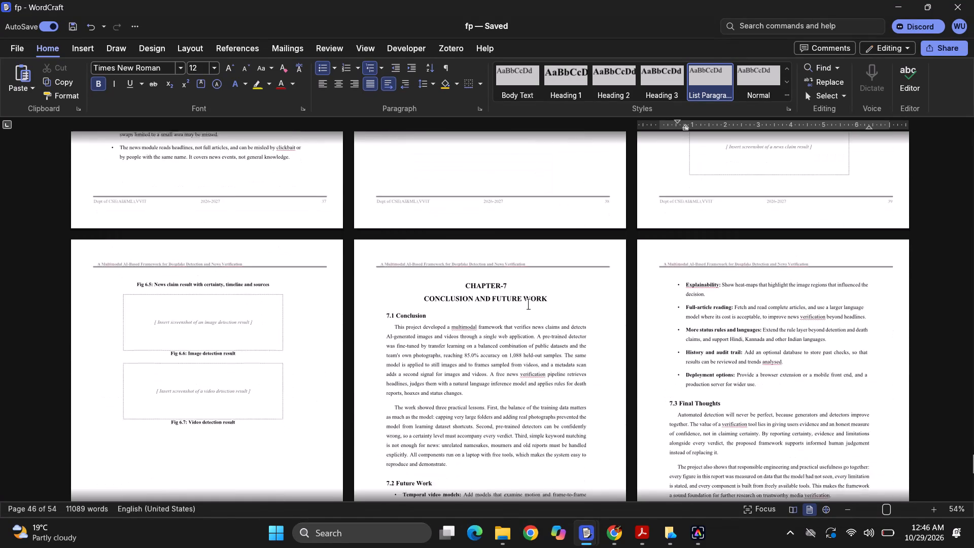
scroll(528, 304, "down", 2)
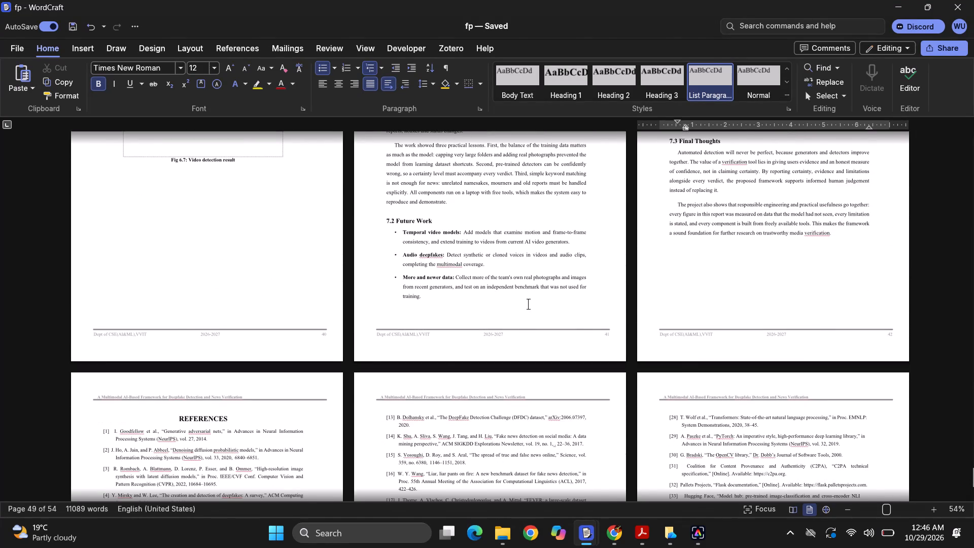
Review the pages back from Chapter 7 to the section 6.6 screenshots, ending at the news claim result placeholder below Fig 6.4.
scroll(528, 304, "up", 3, "ctrl")
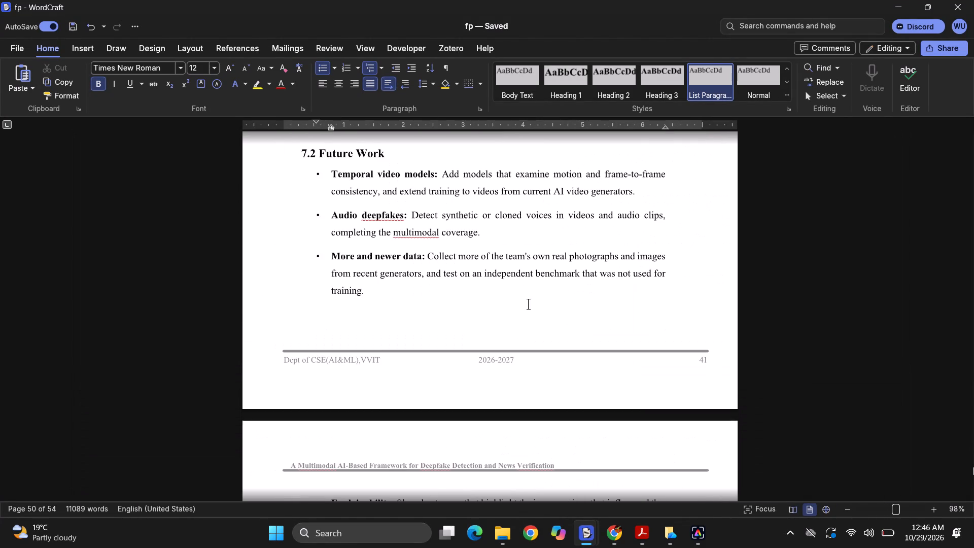
scroll(528, 304, "up", 9)
scroll(528, 304, "down", 3, "ctrl")
scroll(528, 304, "up", 5)
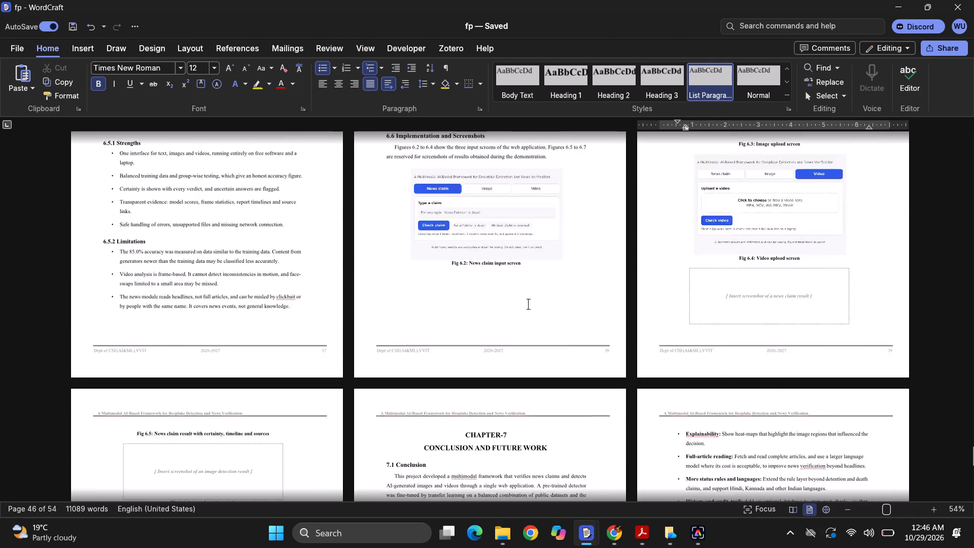
scroll(528, 304, "up", 1)
scroll(528, 304, "up", 1, "ctrl")
scroll(558, 341, "left", 1)
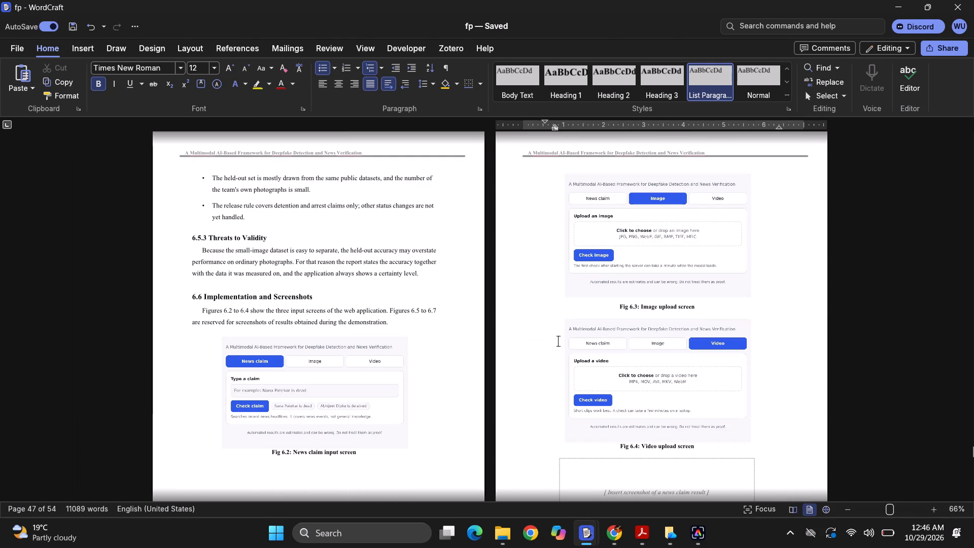
scroll(558, 341, "up", 1)
scroll(635, 435, "down", 1)
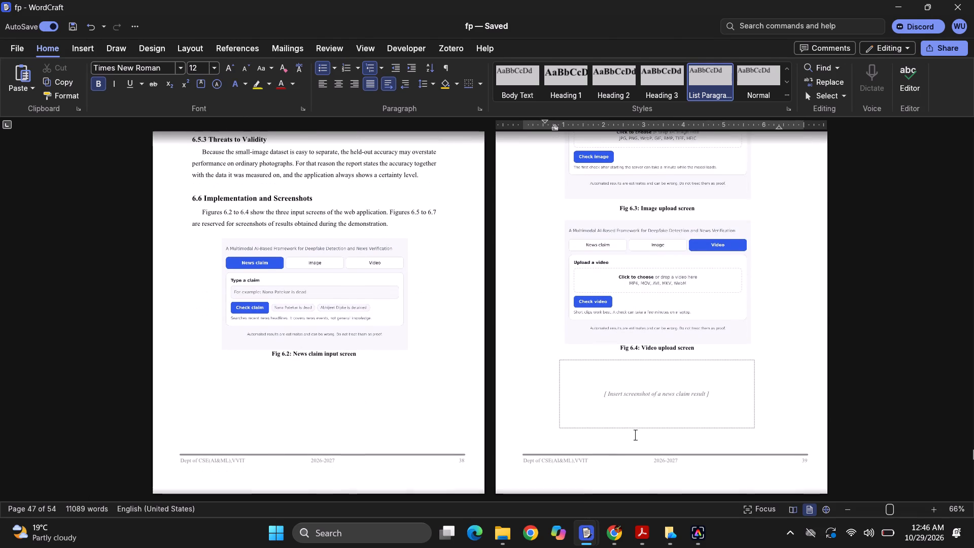
left_click(635, 404)
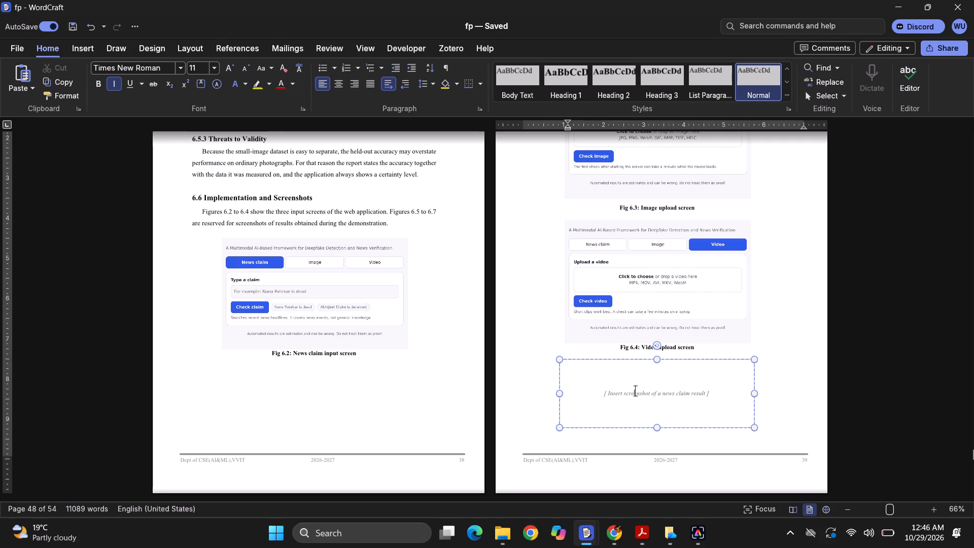
Open the image "WhatsApp Image 2026-10-29 at 12.16.38 AM.jpeg" from Downloads in Photos, just once, and copy it.
left_click(505, 522)
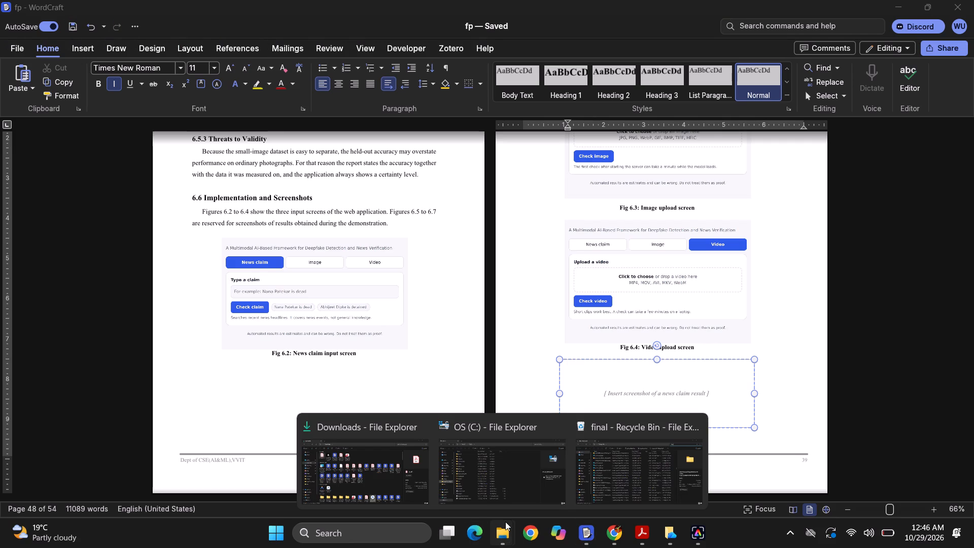
left_click(394, 478)
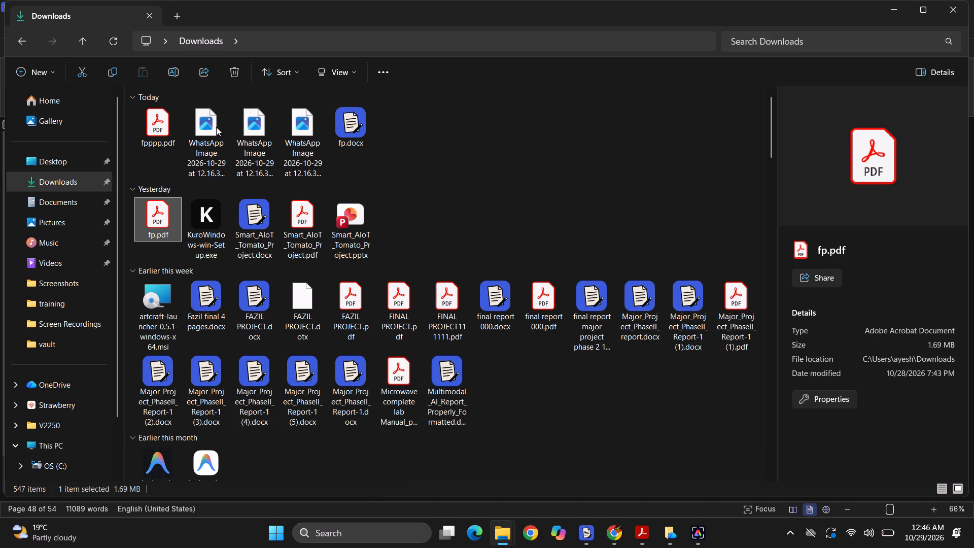
double_click(296, 129)
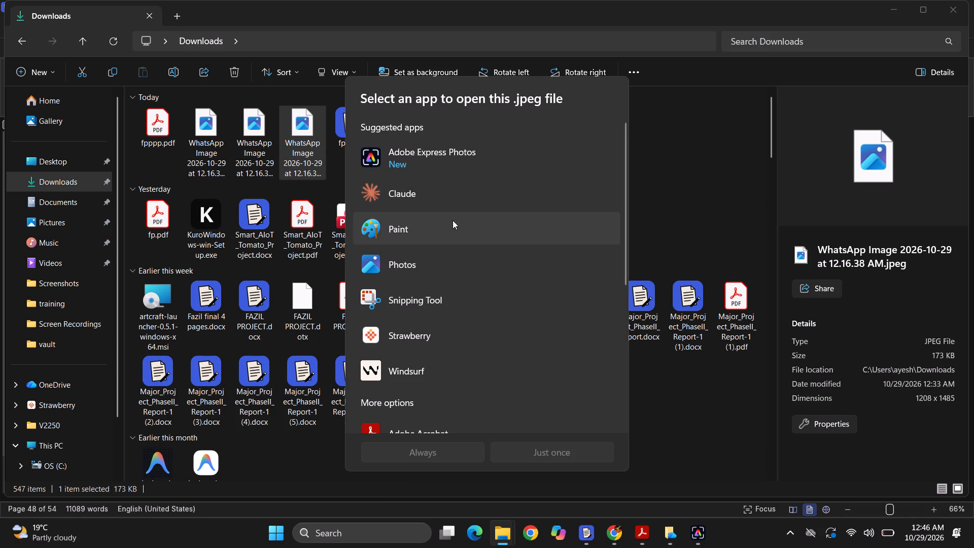
left_click(456, 263)
left_click(510, 456)
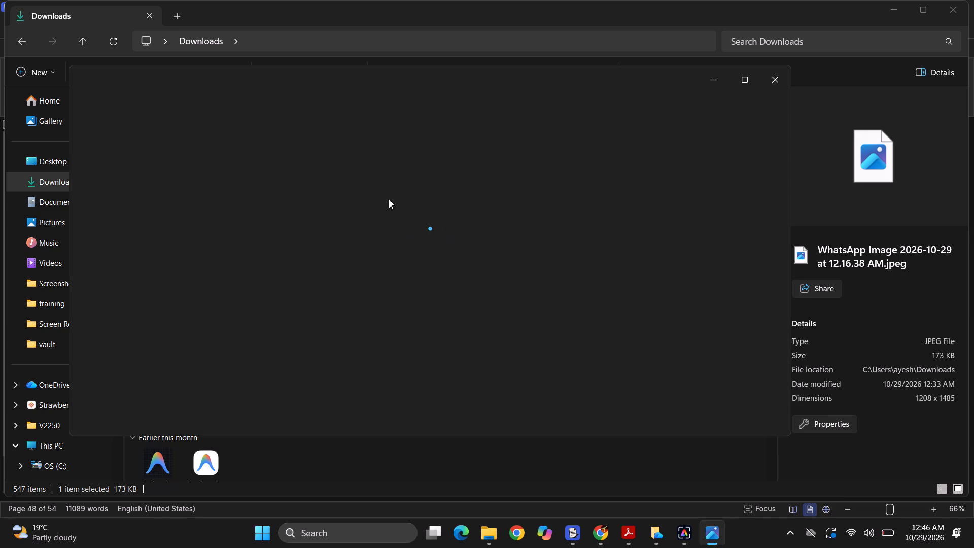
right_click(440, 234)
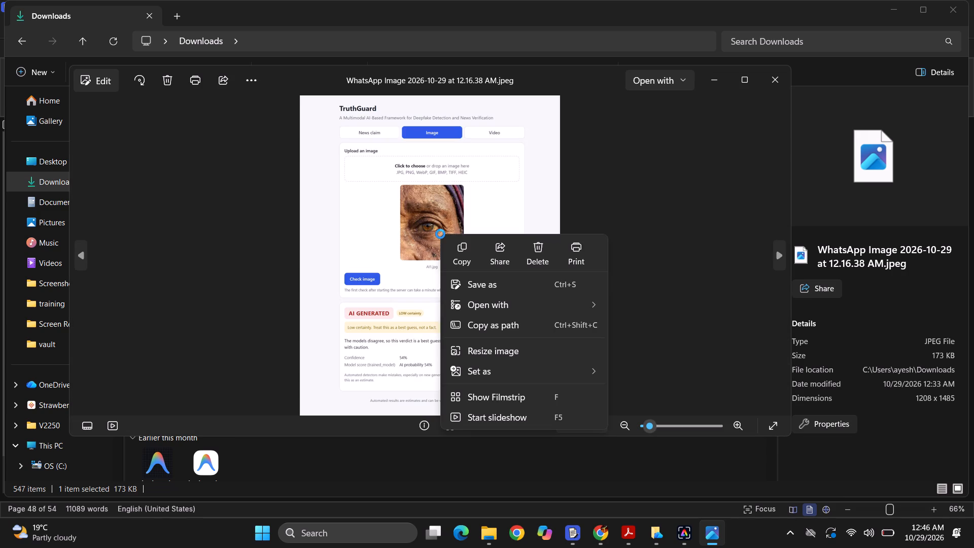
left_click(459, 253)
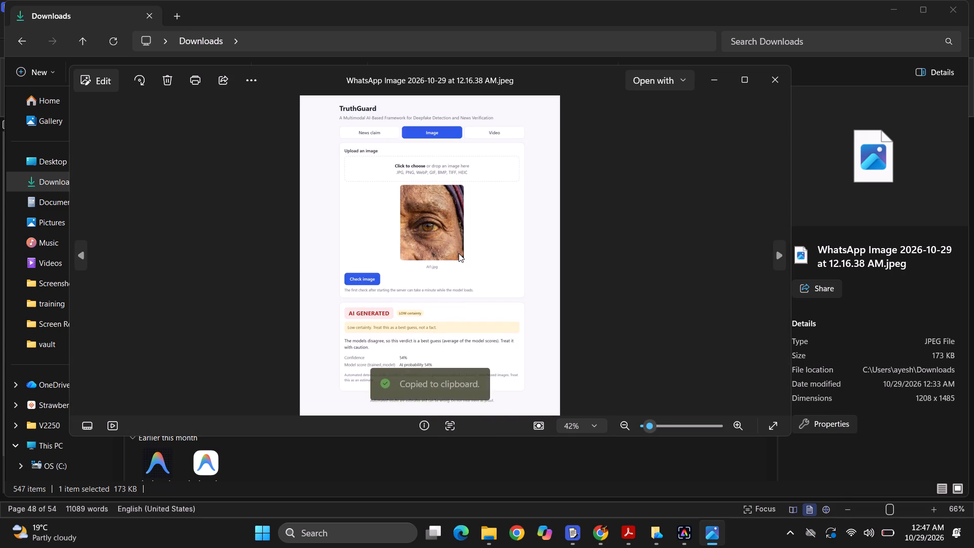
Return to the report and paste the copied screenshot into the image detection result placeholder box above the Fig 6.6 caption.
key("alt+Tab")
key("alt+Tab")
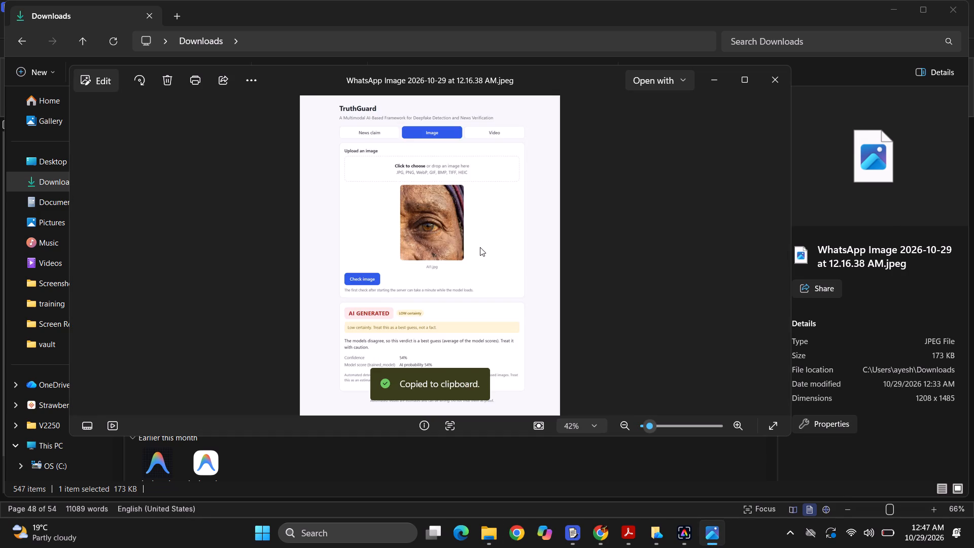
key("alt+Tab")
key("alt+Right")
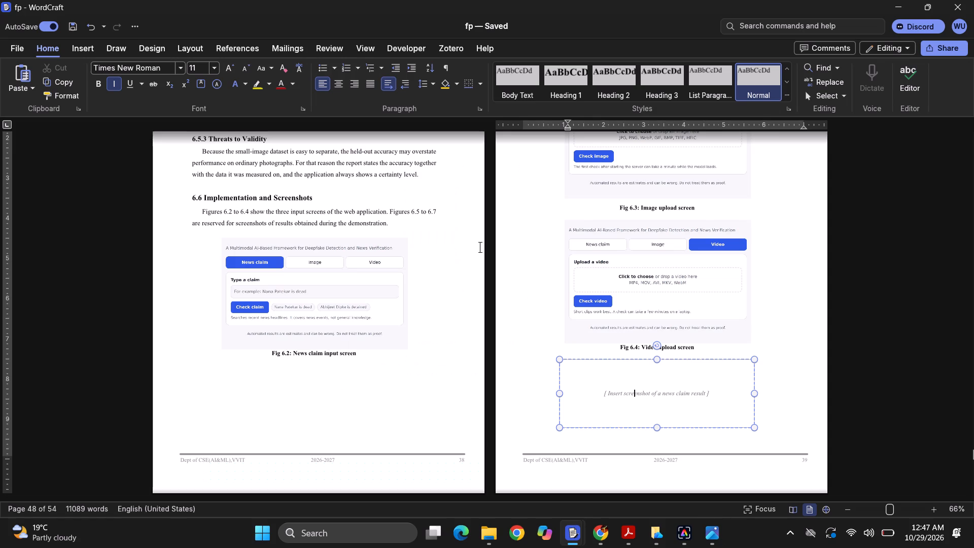
scroll(698, 343, "down", 3)
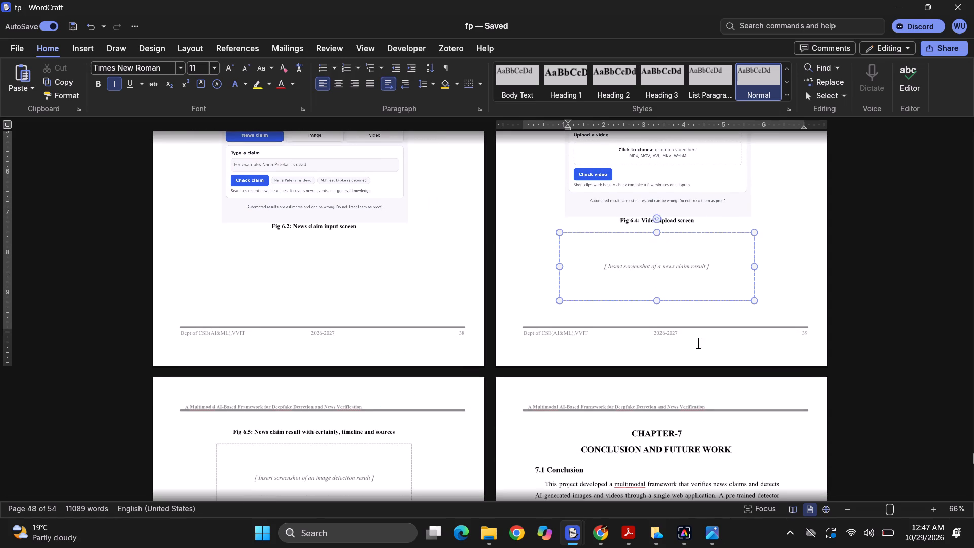
scroll(698, 343, "down", 3)
scroll(698, 343, "left", 2)
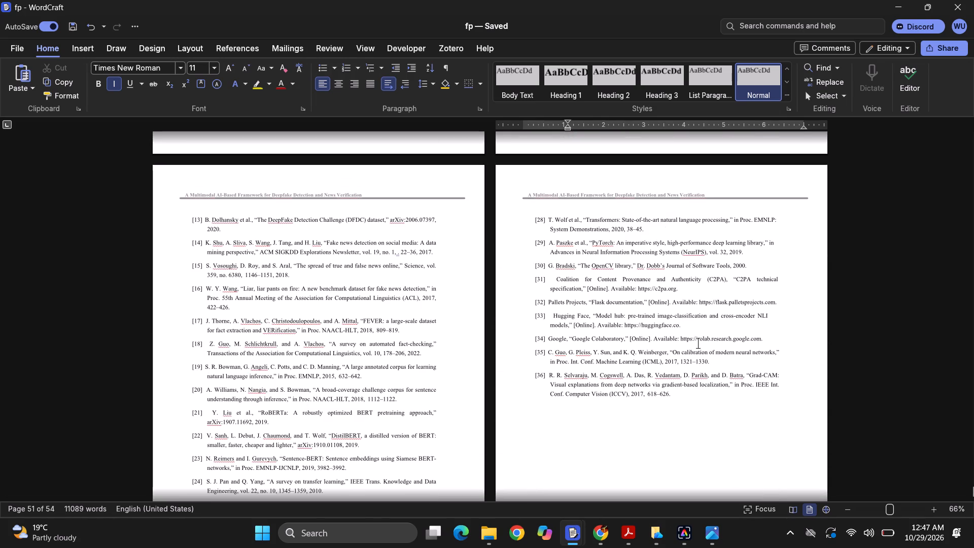
scroll(698, 343, "up", 1)
scroll(444, 277, "up", 2, "ctrl")
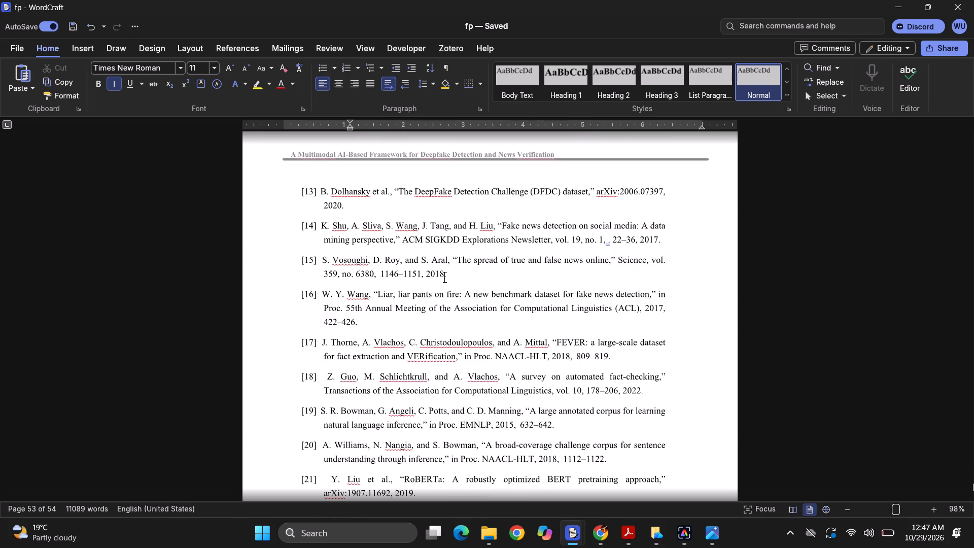
scroll(444, 277, "up", 13)
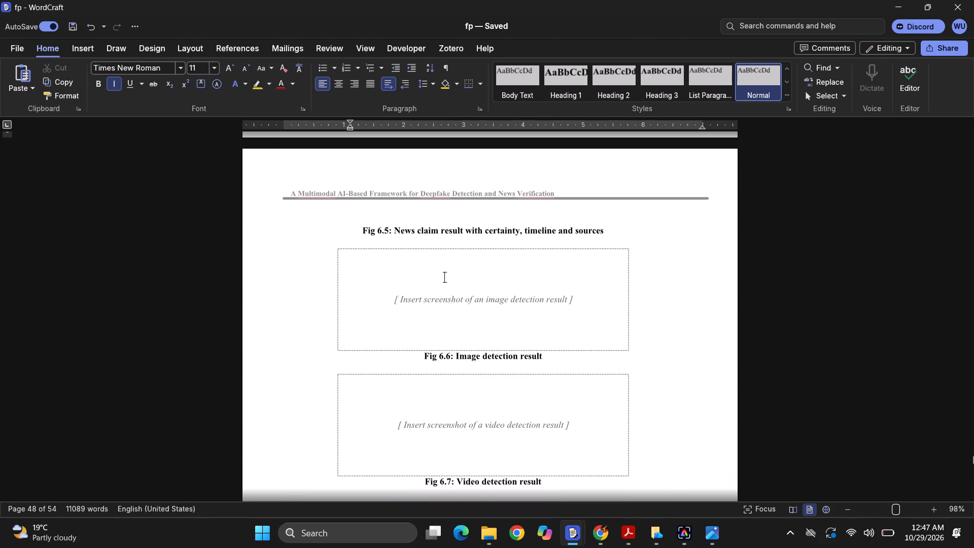
left_click(449, 299)
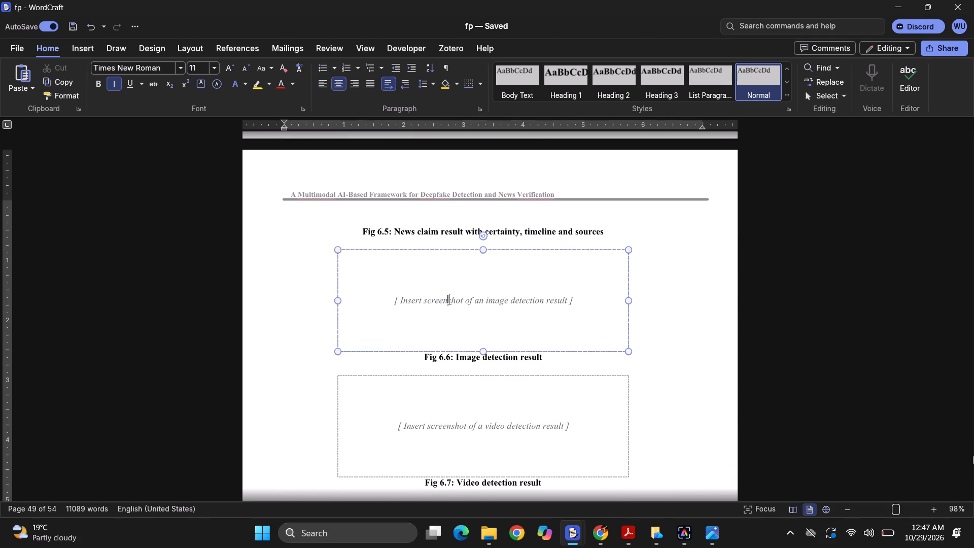
key("ctrl+v")
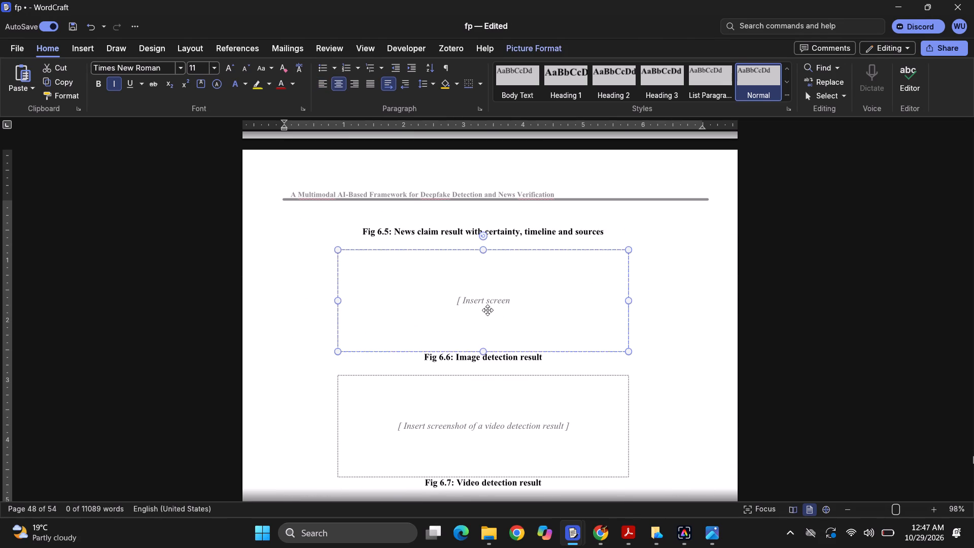
left_click(514, 299)
key("ctrl+v")
key("ctrl+v")
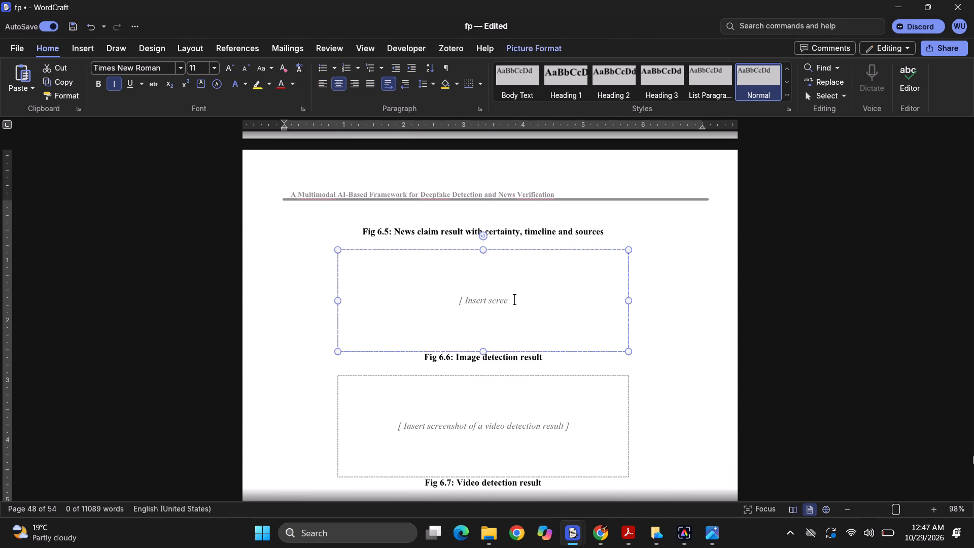
Delete the "[ Insert screenshot of an image detection result ]" placeholder text from the box above the Fig 6.6 caption.
double_click(514, 299)
left_click(537, 310)
key("BackSpace")
key("BackSpace")
key("BackSpace")
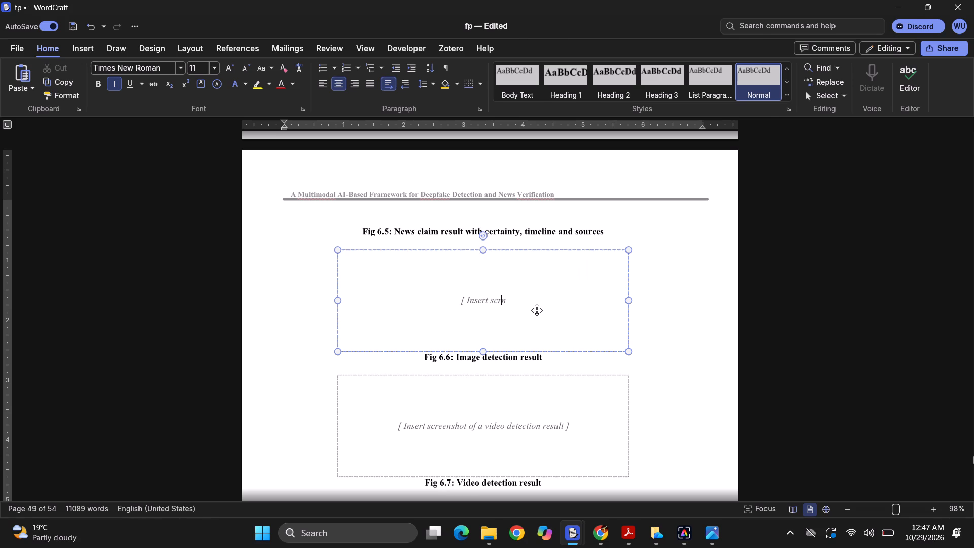
key("BackSpace")
key("BackSpace")
key("BackSpace")
key("BackSpace")
key("BackSpace")
key("BackSpace")
key("BackSpace")
key("BackSpace")
key("BackSpace")
key("BackSpace")
key("BackSpace")
key("BackSpace")
key("BackSpace")
key("Right")
key("Right")
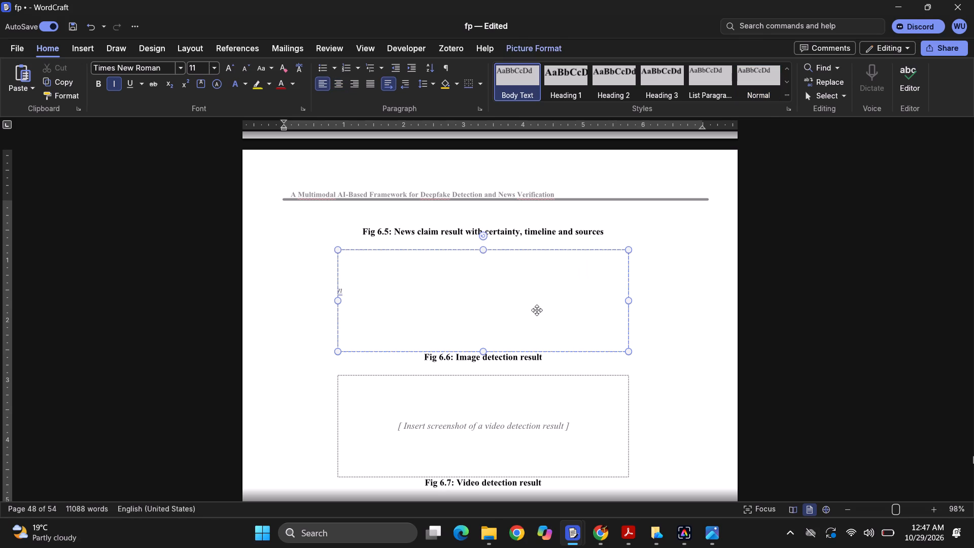
Paste the copied image into the image detection result box above the Fig 6.6 caption.
left_click(356, 297)
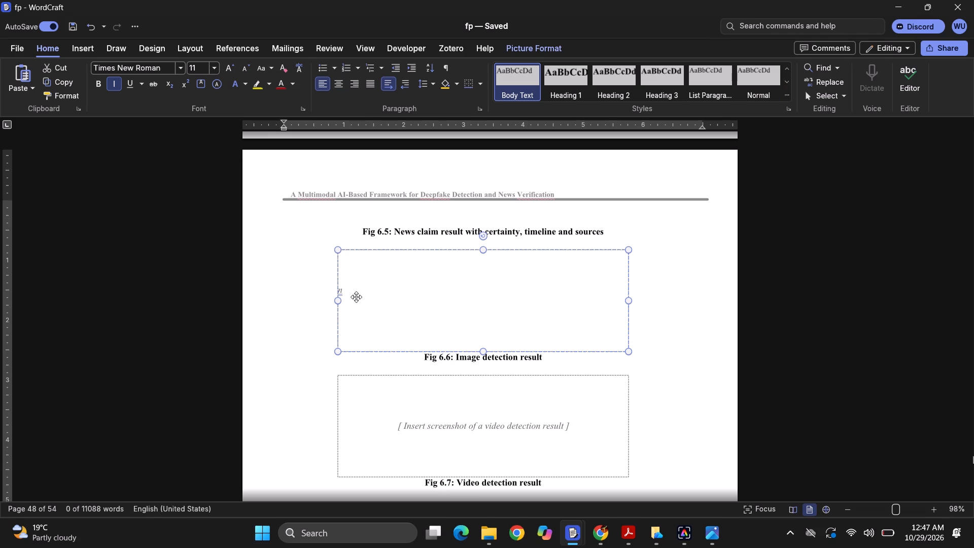
key("ctrl+v")
key("ctrl+v")
left_click(375, 284)
left_click_drag(375, 284, 369, 281)
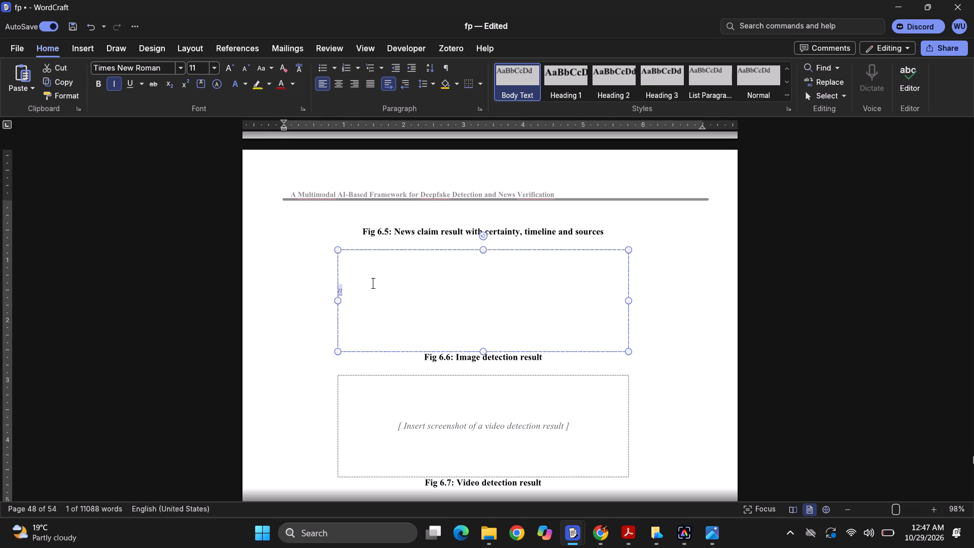
left_click_drag(369, 281, 366, 282)
left_click(366, 282)
left_click(366, 282)
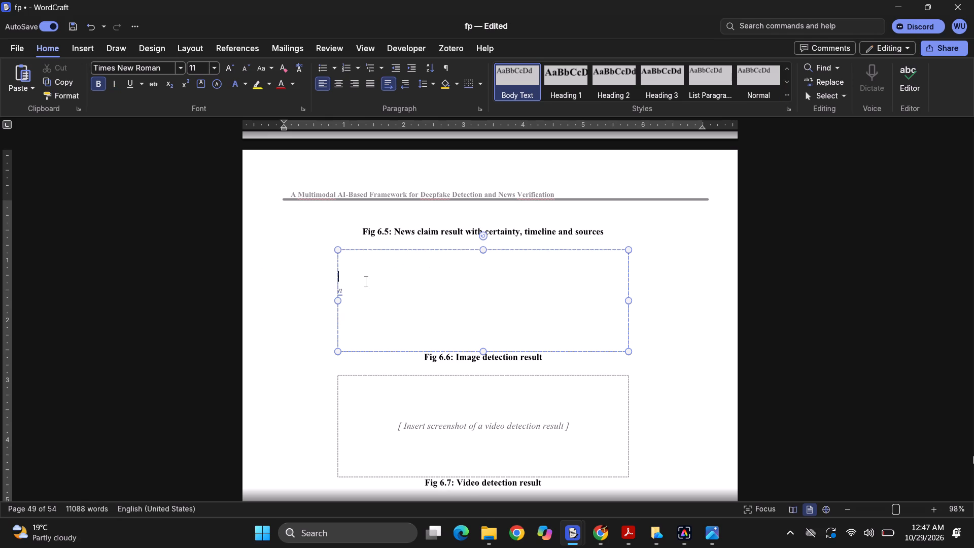
key("ctrl+v")
key("ctrl+v")
Select the picture inside the Fig 6.6 box and bring up its picture formatting options.
left_click(358, 277)
right_click(358, 277)
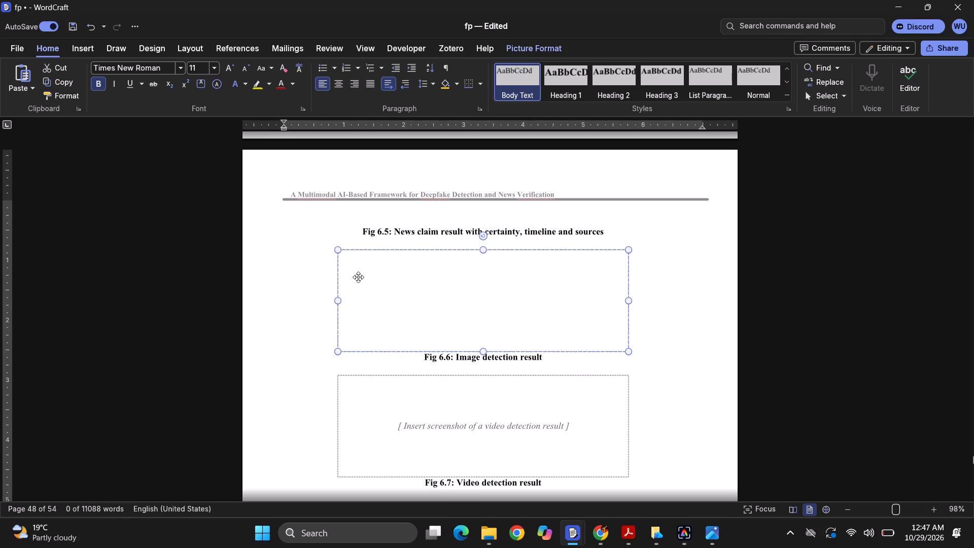
right_click(362, 278)
right_click_drag(362, 273, 360, 269)
right_click_drag(360, 269, 525, 43)
left_click(525, 43)
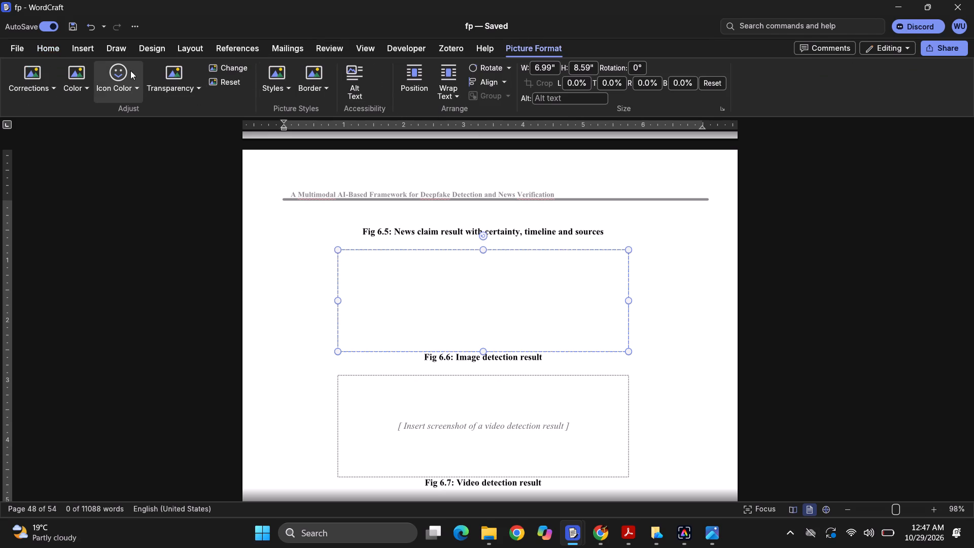
left_click(417, 302)
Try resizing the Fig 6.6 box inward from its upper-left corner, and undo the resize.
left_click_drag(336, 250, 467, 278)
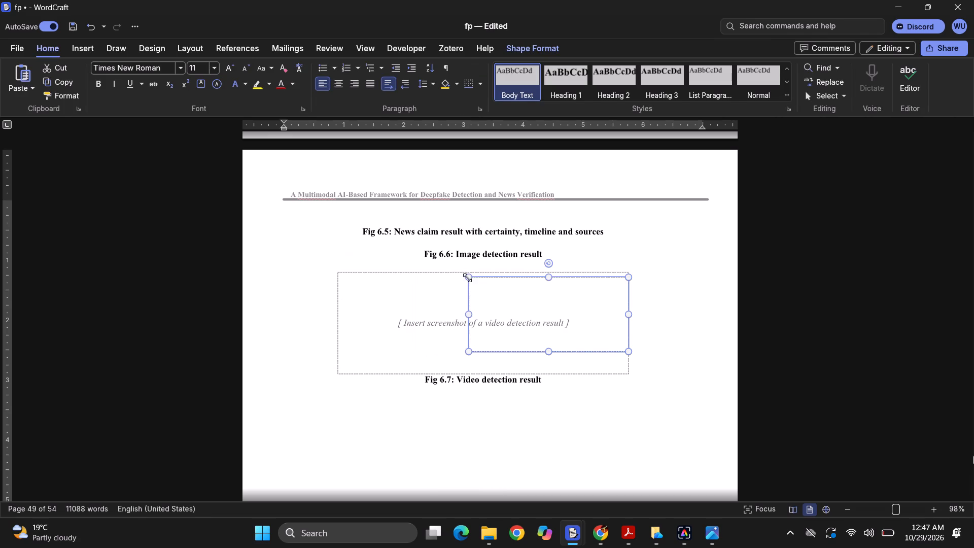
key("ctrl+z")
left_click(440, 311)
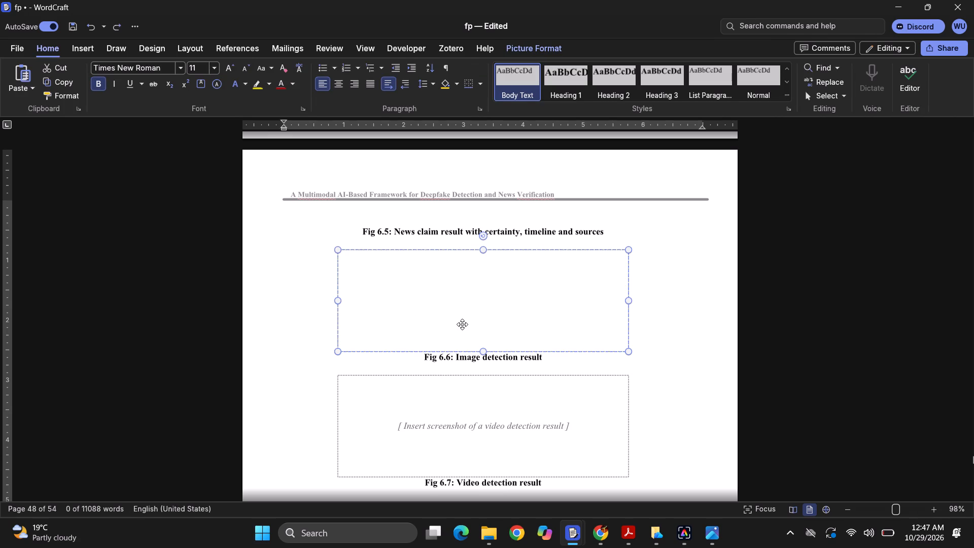
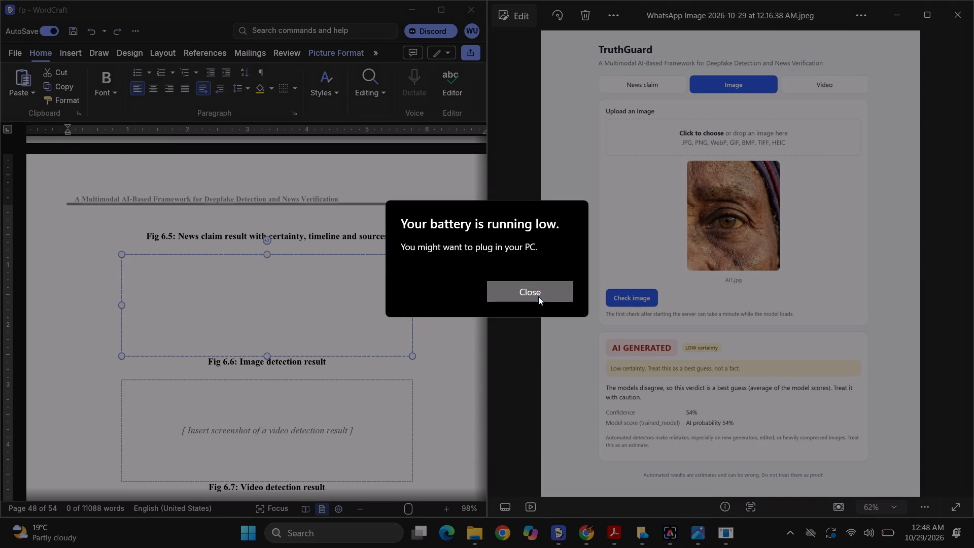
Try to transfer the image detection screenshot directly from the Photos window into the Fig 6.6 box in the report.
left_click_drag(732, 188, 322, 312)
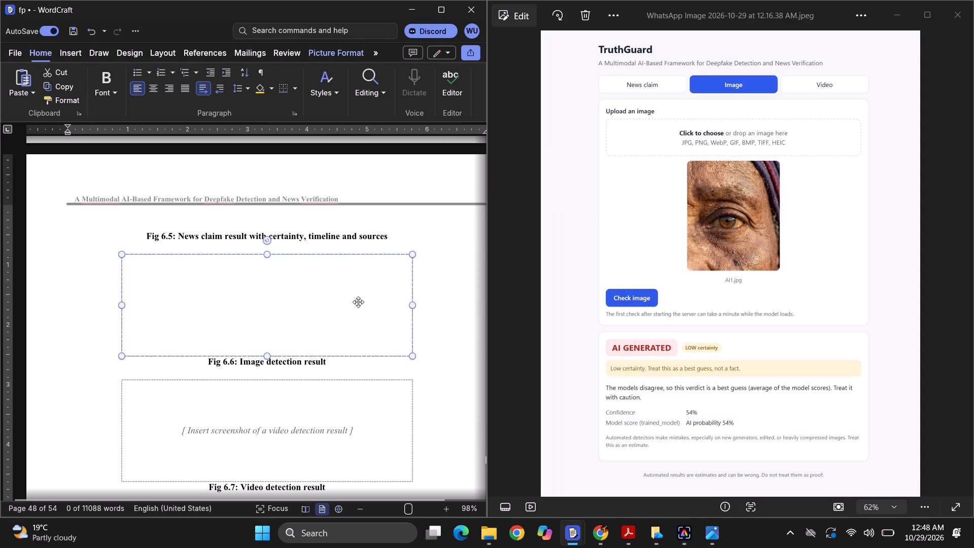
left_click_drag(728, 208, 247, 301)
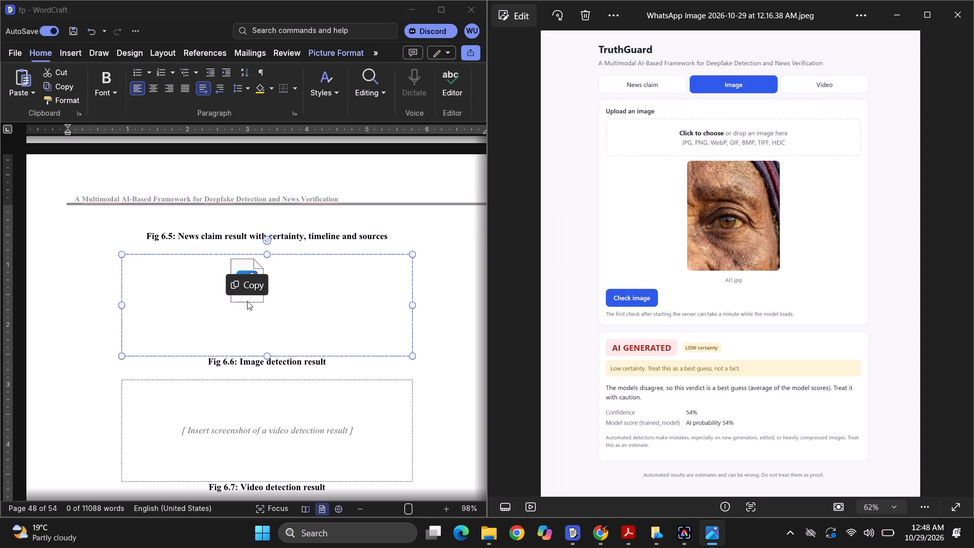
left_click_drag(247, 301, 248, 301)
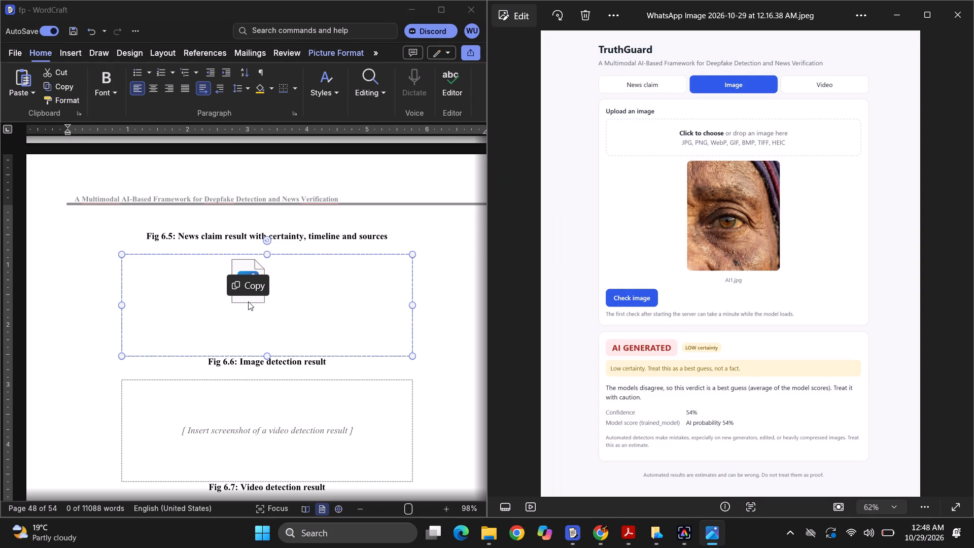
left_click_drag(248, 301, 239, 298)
Copy the image detection screenshot from Photos and paste it into the report just below the Fig 6.5 caption.
key("ctrl+c")
key("c")
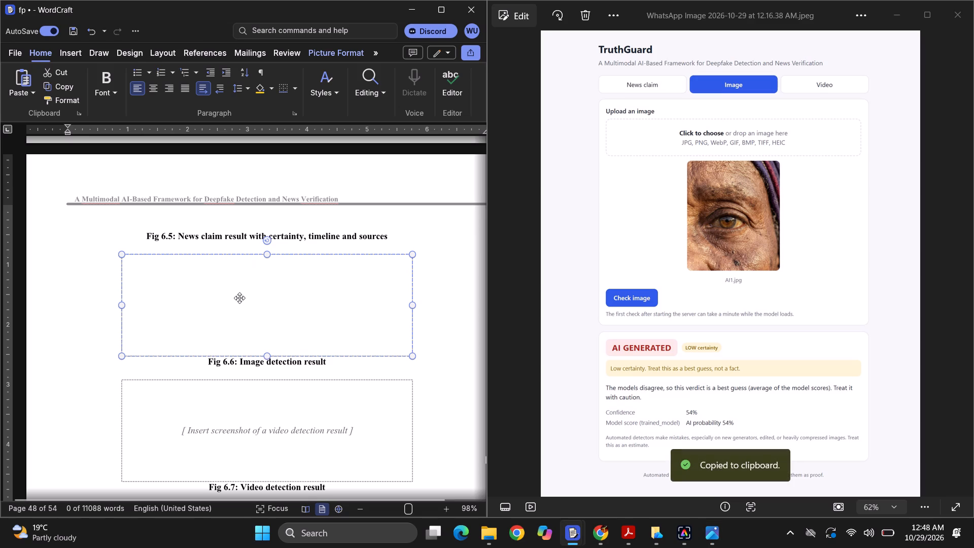
left_click(239, 298)
key("ctrl+v")
key("ctrl+v")
key("ctrl+v")
key("ctrl+v")
left_click(239, 298)
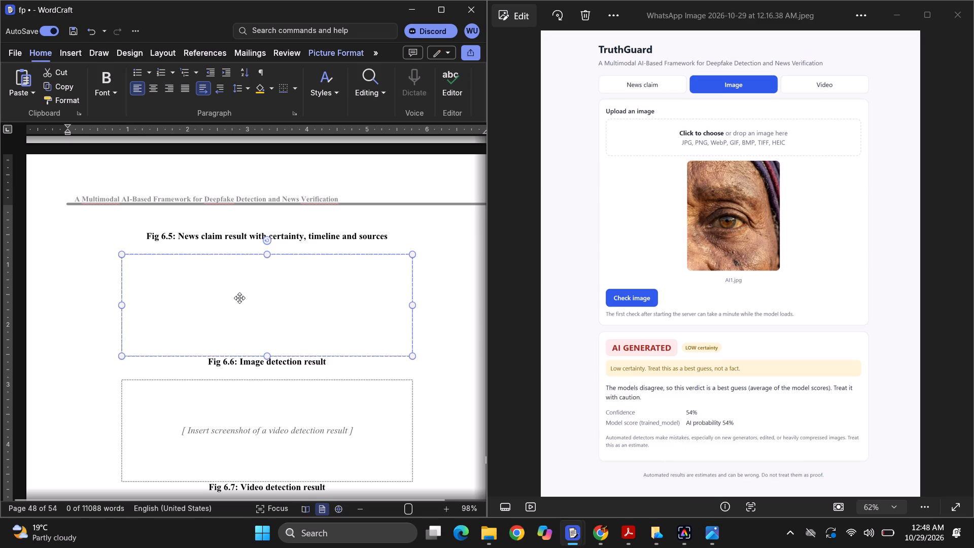
left_click(90, 253)
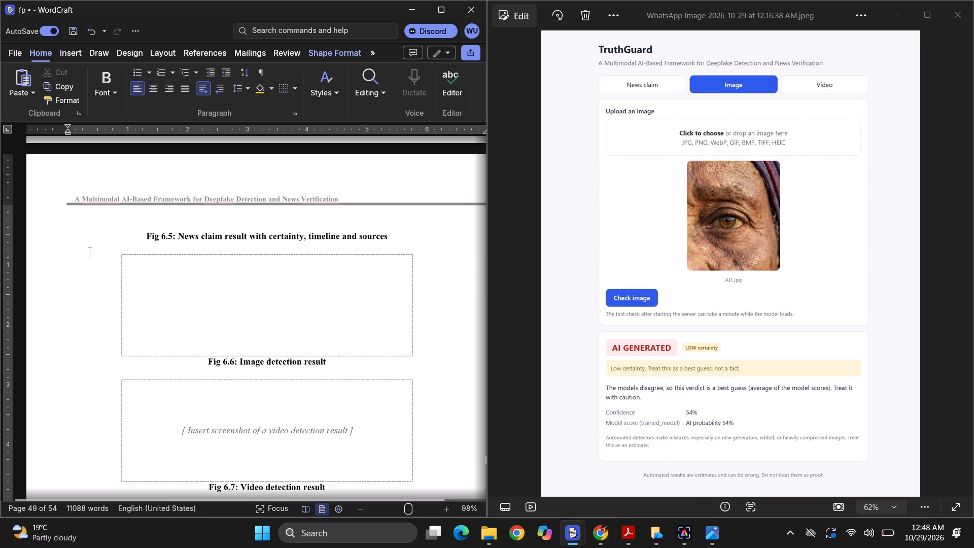
key("ctrl+v")
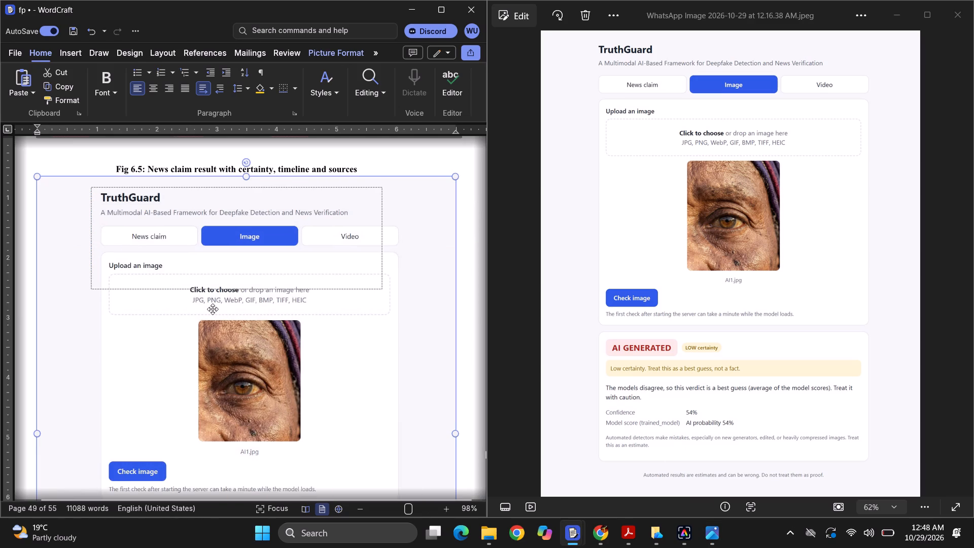
Resize the pasted image detection screenshot to about 5.4 in wide and 3.1 in tall so it fits above the Fig 6.6 caption.
scroll(213, 309, "down", 1)
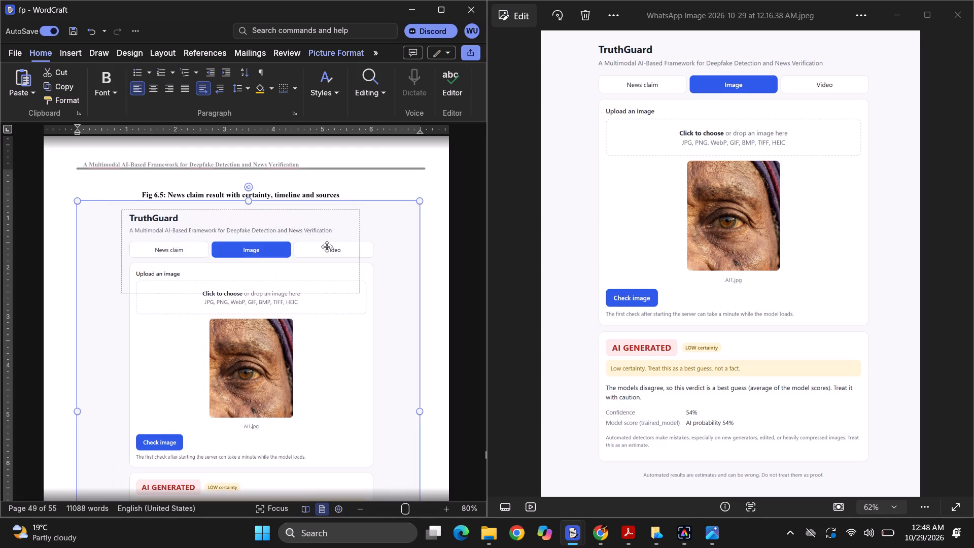
left_click_drag(423, 201, 356, 255)
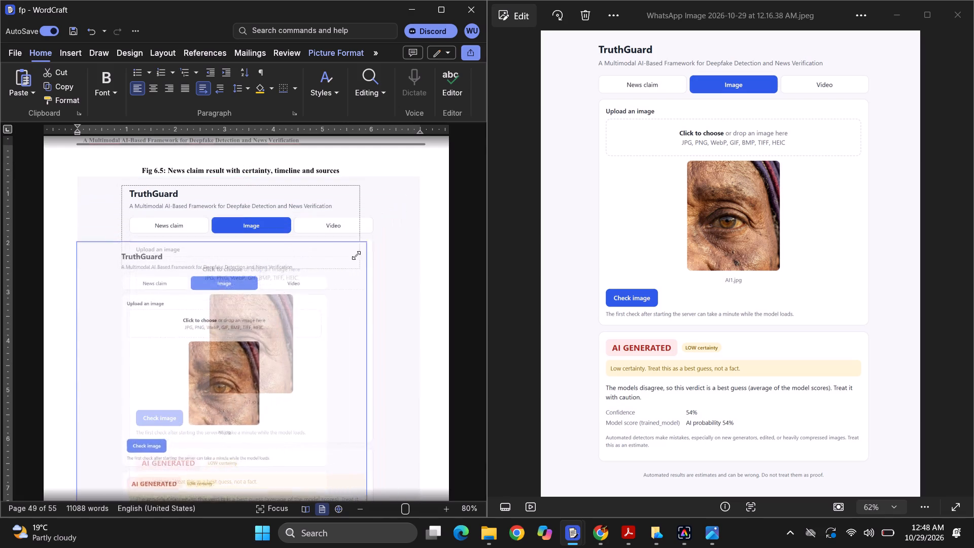
left_click_drag(356, 255, 271, 333)
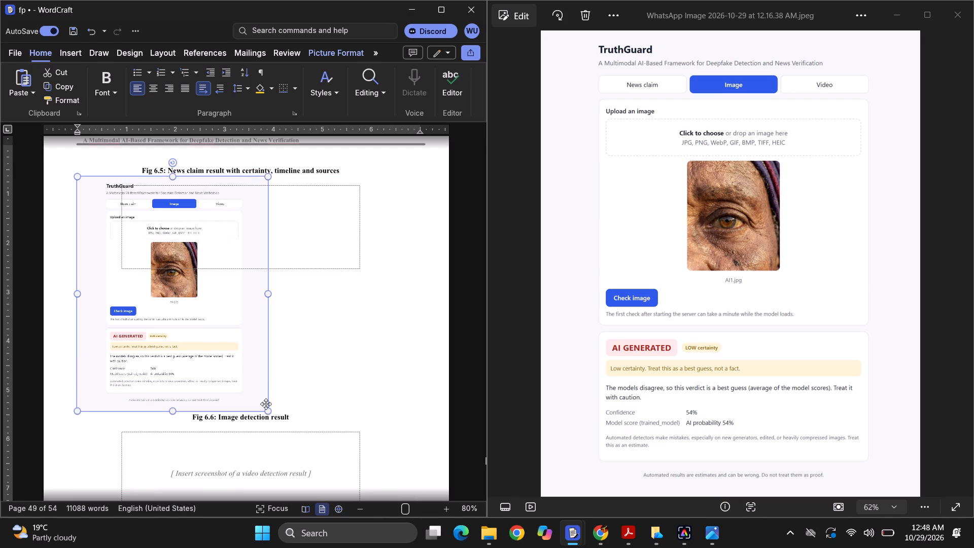
left_click_drag(269, 412, 224, 284)
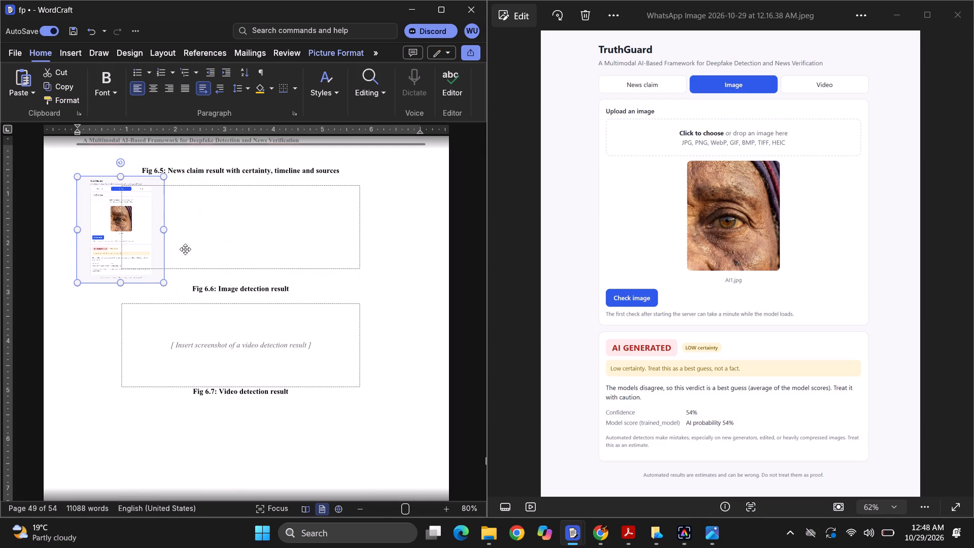
left_click_drag(161, 229, 332, 231)
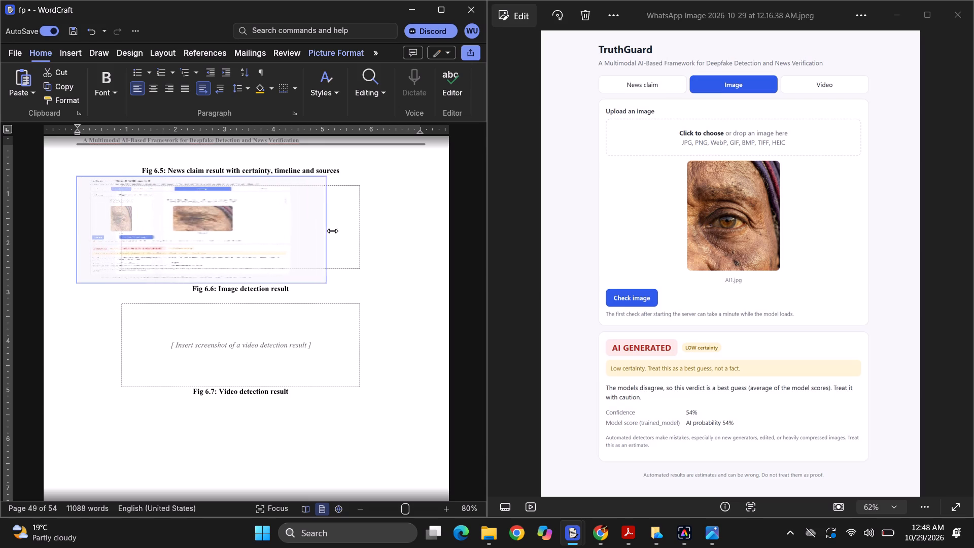
left_click_drag(332, 231, 381, 232)
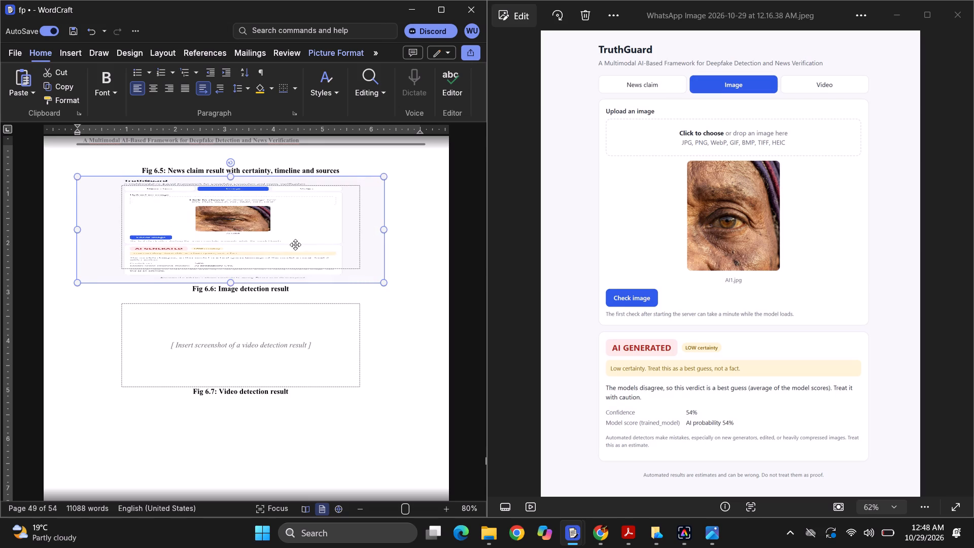
left_click_drag(231, 282, 231, 307)
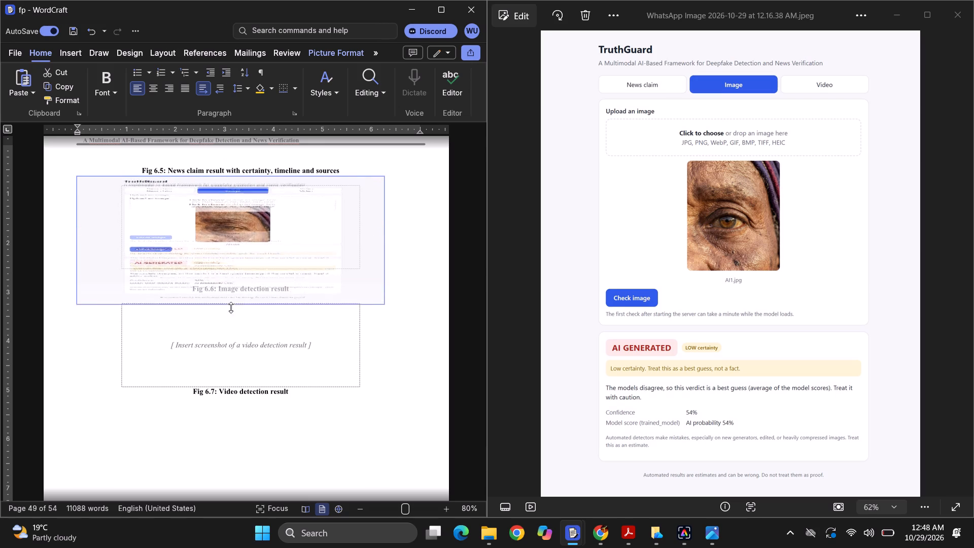
left_click_drag(231, 307, 230, 327)
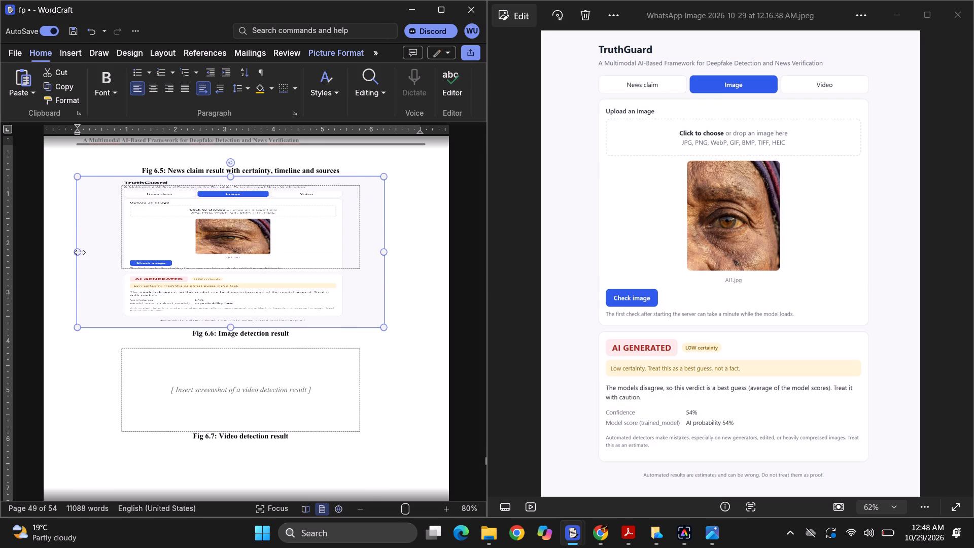
left_click_drag(79, 252, 121, 264)
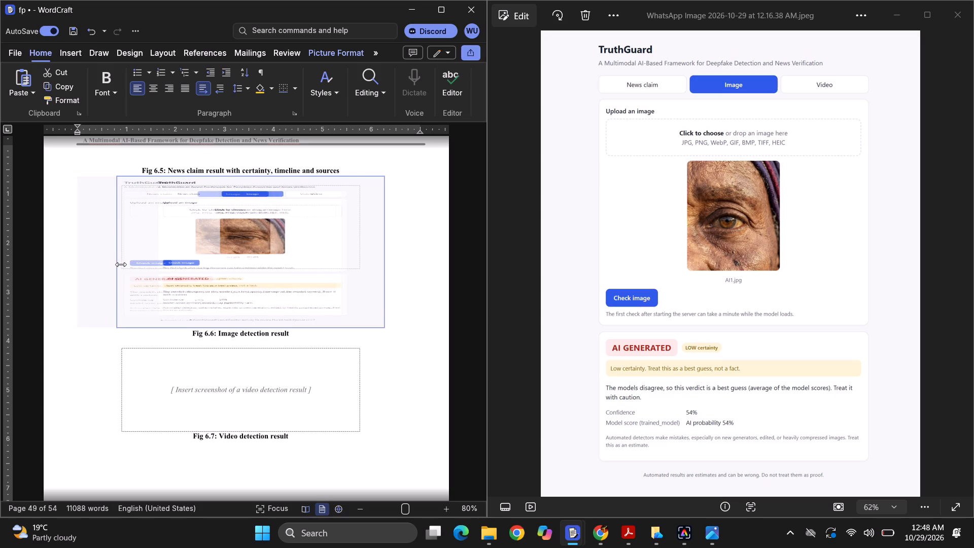
left_click_drag(121, 264, 122, 265)
Cut the picture contained in the placeholder box that overlaps the image detection screenshot.
left_click_drag(239, 241, 275, 248)
right_click(345, 205)
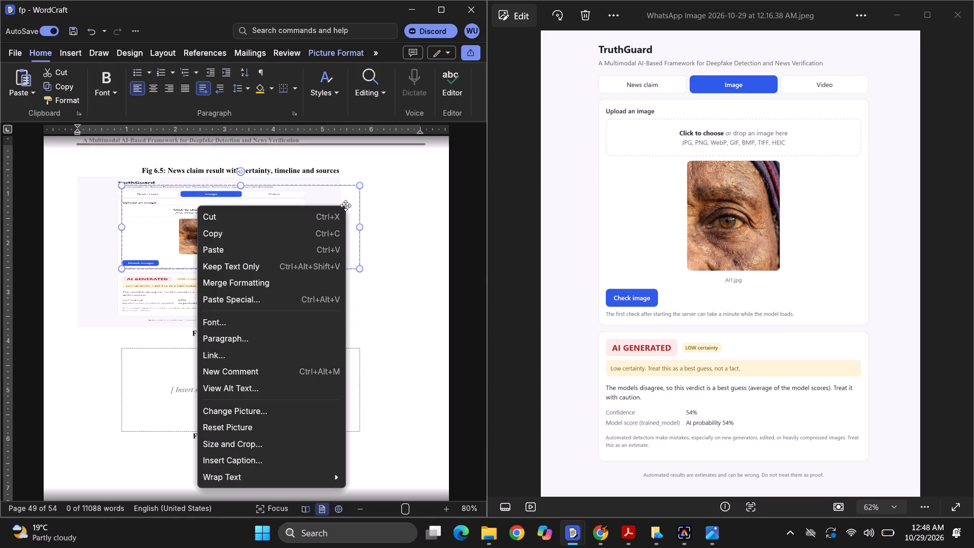
left_click(281, 216)
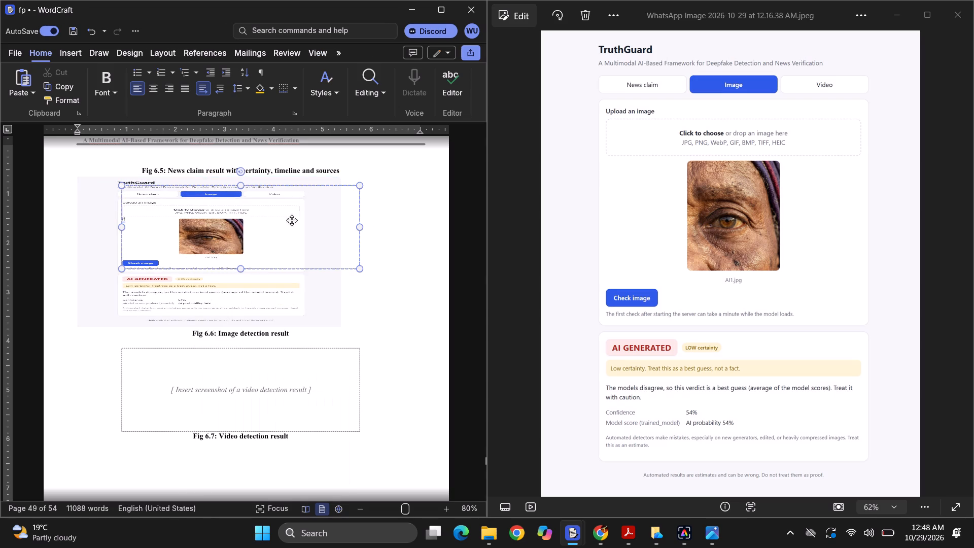
left_click(345, 257)
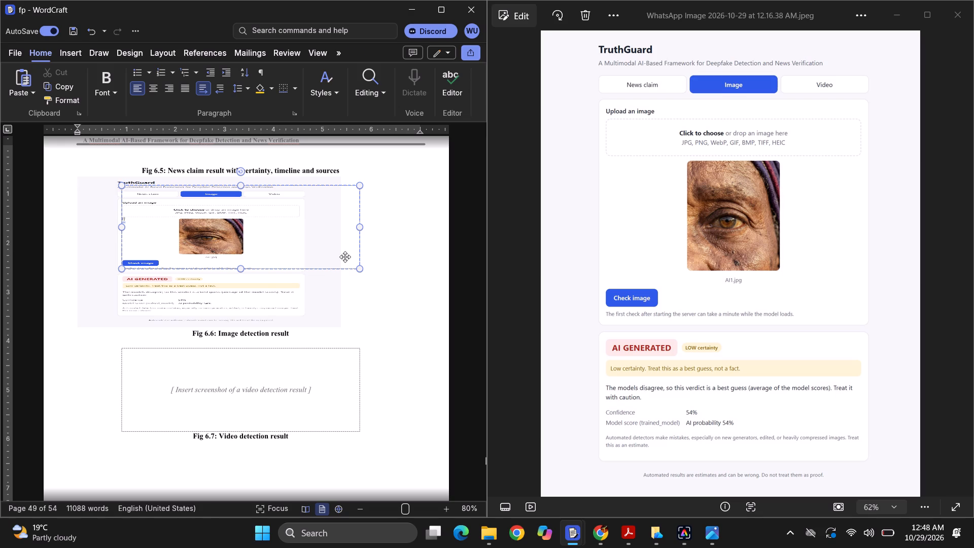
right_click(345, 257)
left_click(243, 122)
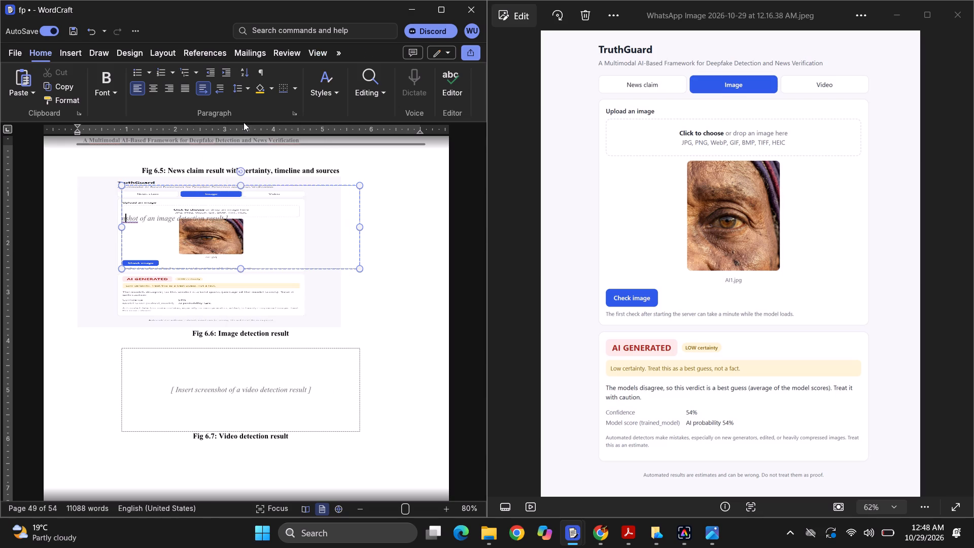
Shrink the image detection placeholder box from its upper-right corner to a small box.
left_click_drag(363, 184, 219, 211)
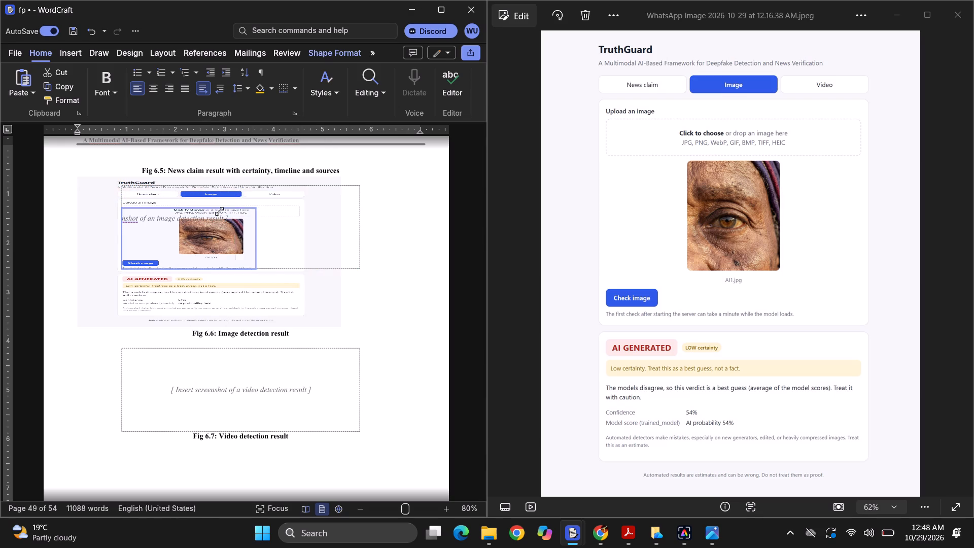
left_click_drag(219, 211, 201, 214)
Move the image detection screenshot off the leftover placeholder box to below the Fig 6.7 caption.
left_click_drag(169, 229, 254, 368)
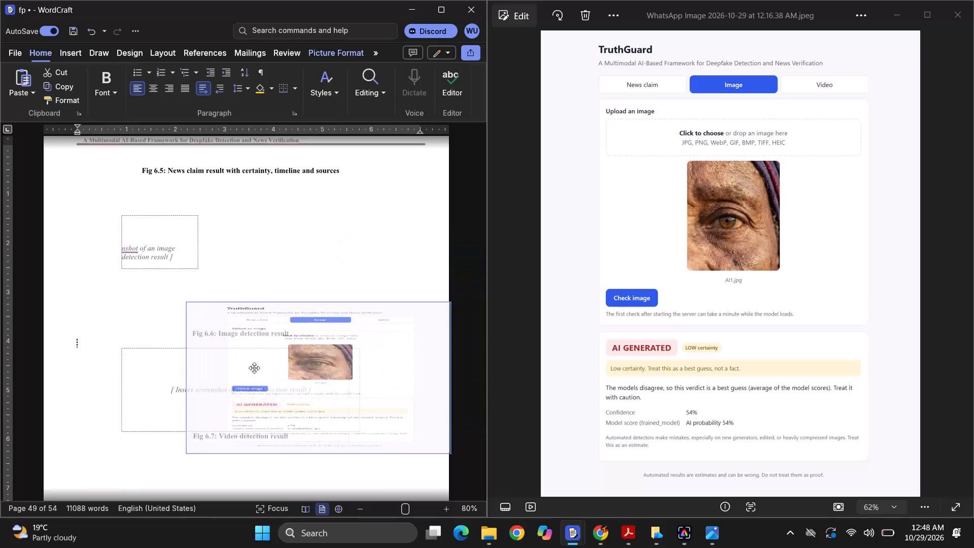
left_click_drag(254, 368, 194, 345)
left_click_drag(206, 263, 201, 335)
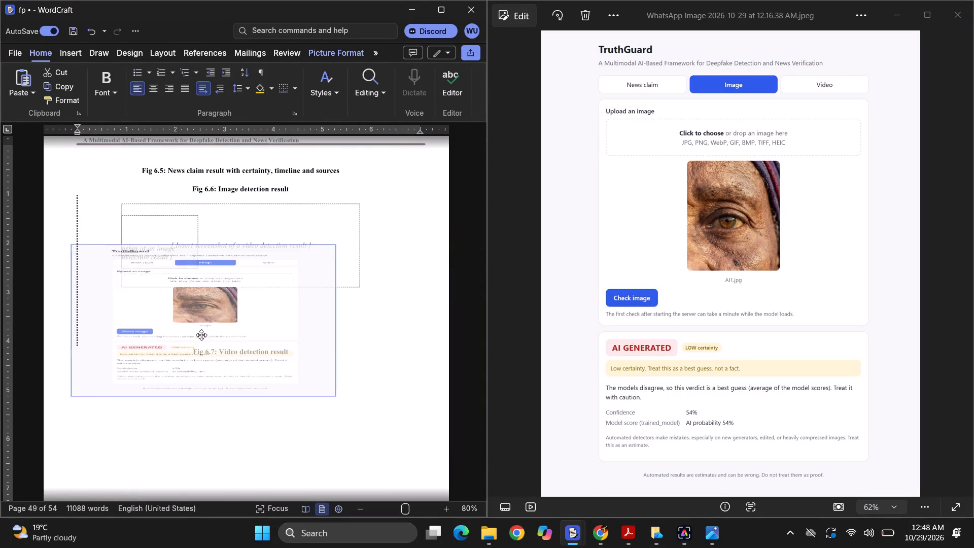
left_click_drag(201, 335, 201, 378)
Cut the small leftover image detection placeholder box.
left_click(160, 259)
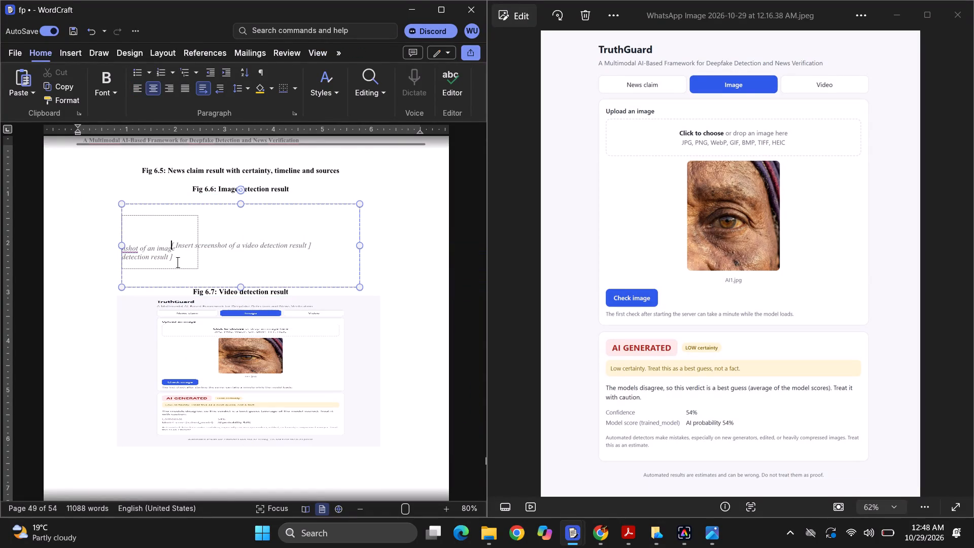
left_click(188, 266)
right_click(188, 266)
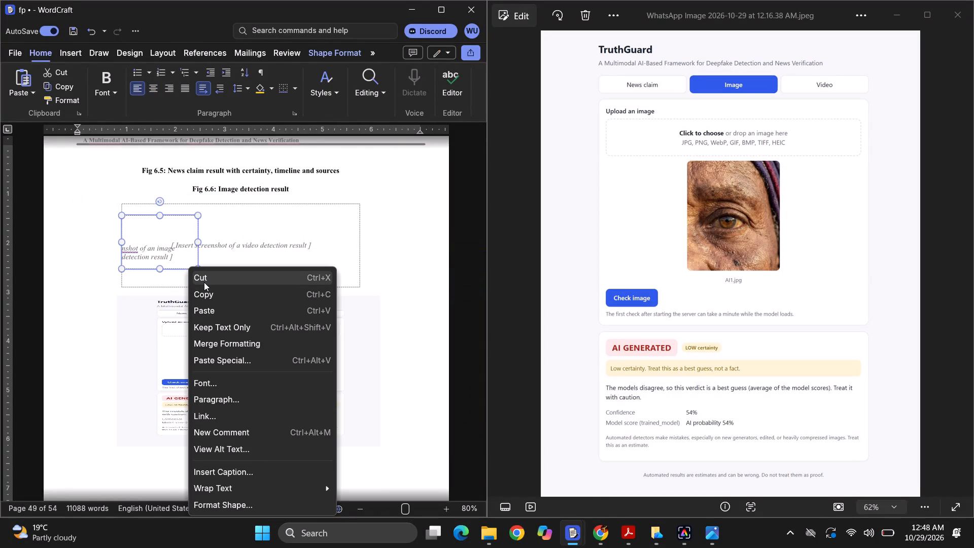
left_click(203, 281)
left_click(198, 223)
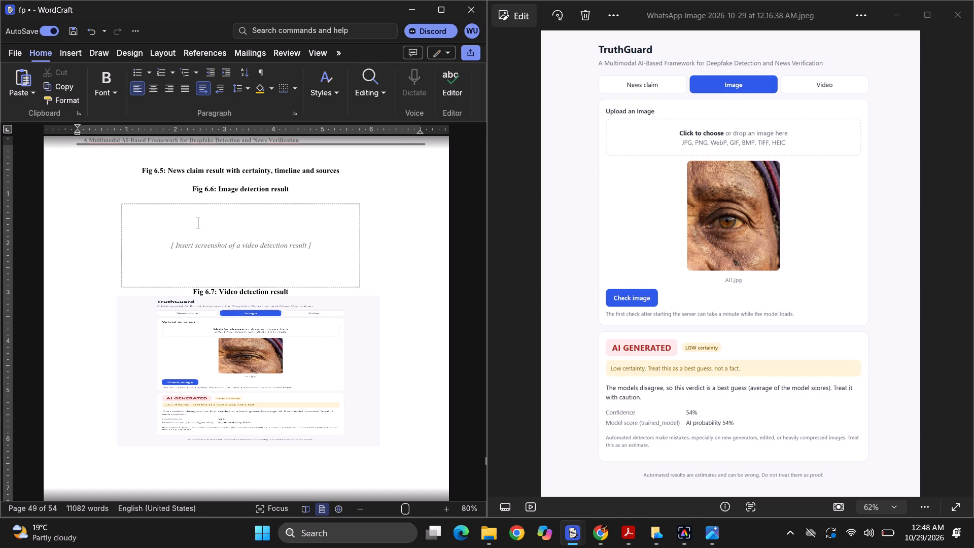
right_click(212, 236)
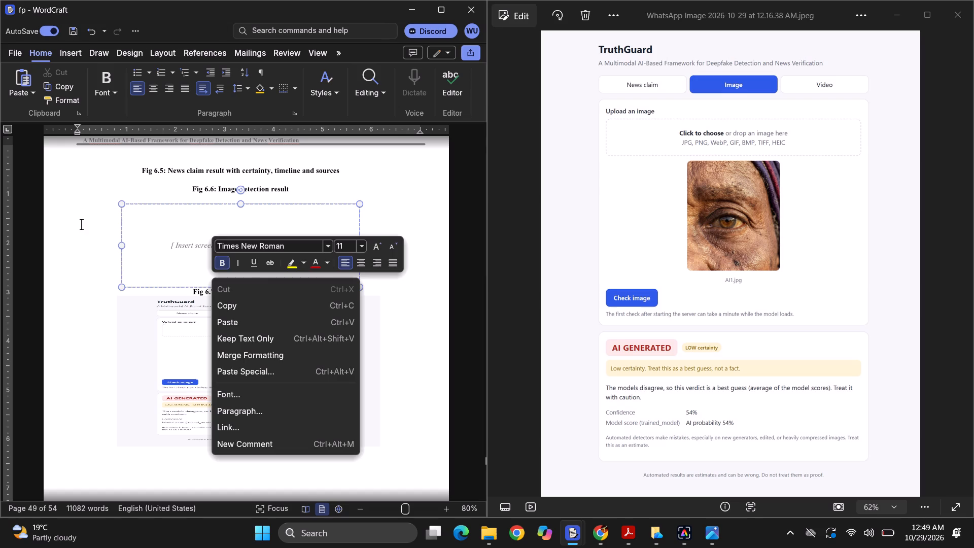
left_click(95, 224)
Move the image detection screenshot up between the video placeholder box and the Fig 6.7 caption.
left_click_drag(188, 354, 205, 312)
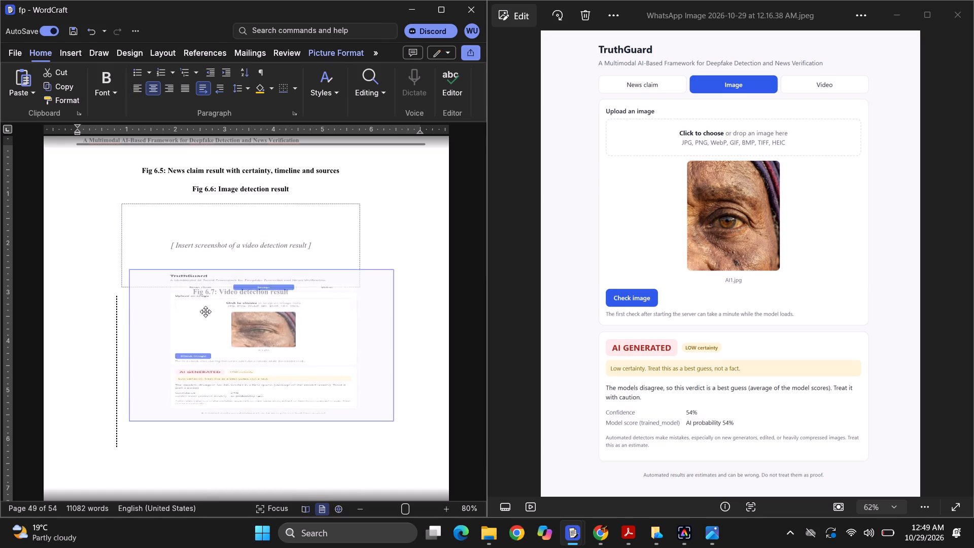
left_click_drag(205, 312, 181, 253)
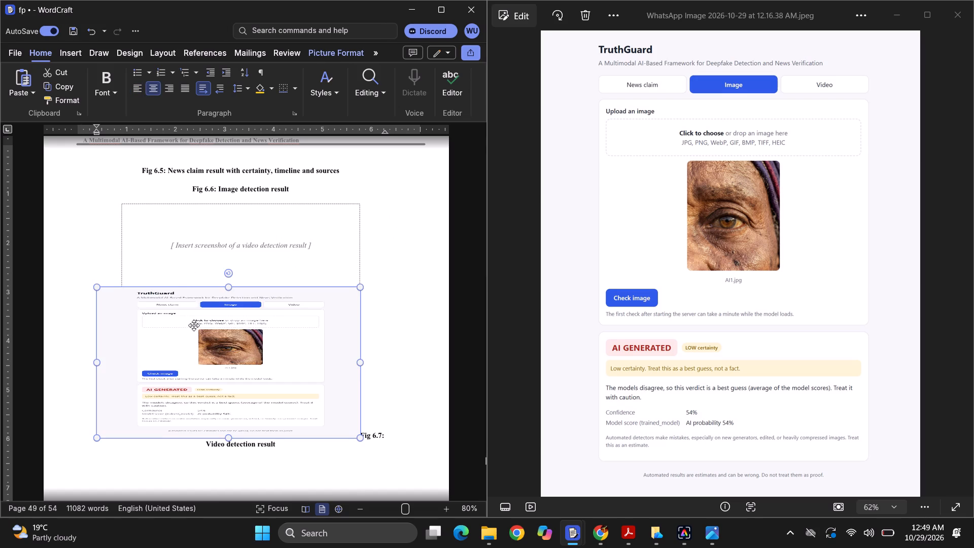
left_click_drag(203, 347, 215, 386)
Delete the placeholder text from the video detection result box.
left_click(241, 253)
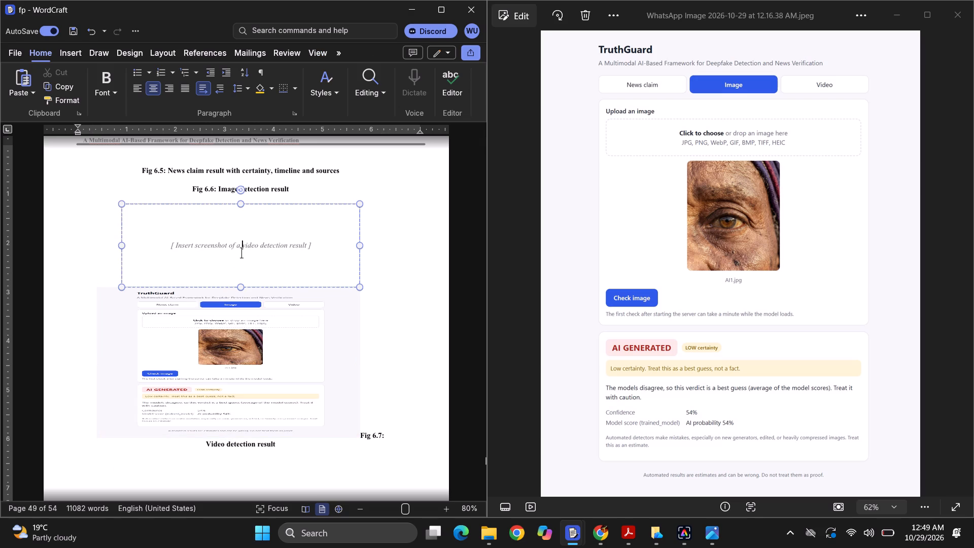
right_click(241, 253)
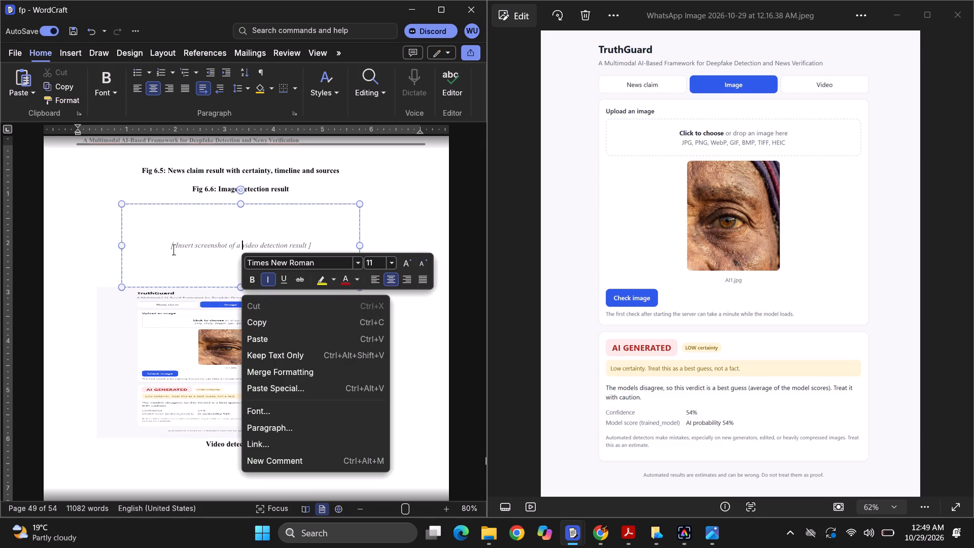
left_click(173, 250)
left_click_drag(338, 242, 191, 223)
key("BackSpace")
Cut the empty video detection placeholder box between the Fig 6.6 caption and the screenshot.
left_click(191, 223)
right_click(191, 223)
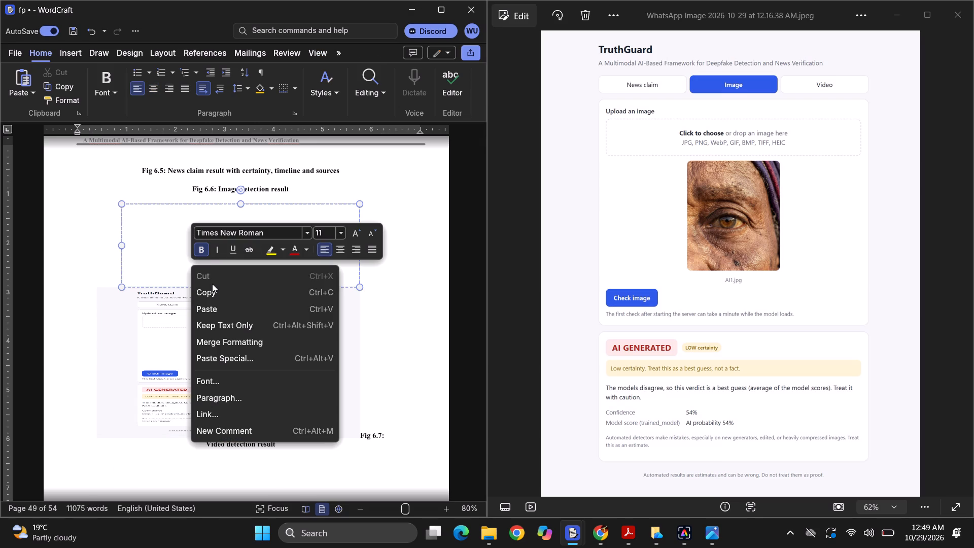
left_click_drag(172, 258, 122, 203)
left_click_drag(122, 203, 245, 246)
left_click(241, 232)
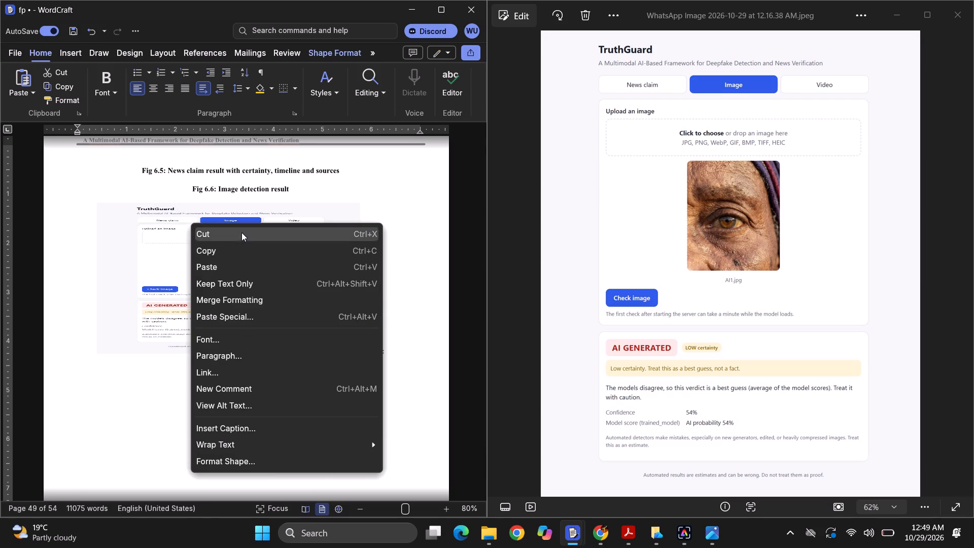
left_click(370, 282)
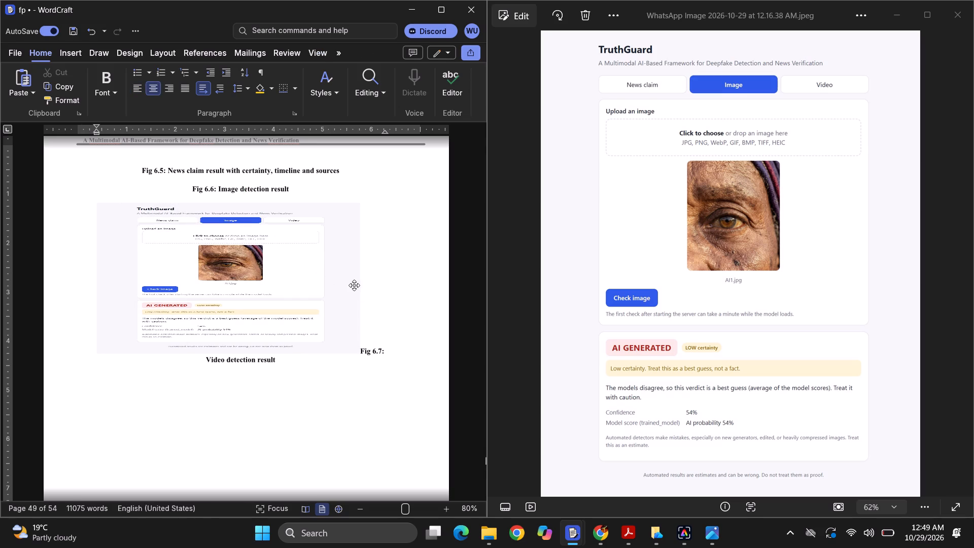
Shrink the image detection screenshot above the Fig 6.7 caption to a small thumbnail, reducing both its width and height.
left_click(322, 279)
left_click_drag(362, 279, 295, 267)
left_click_drag(200, 351, 205, 316)
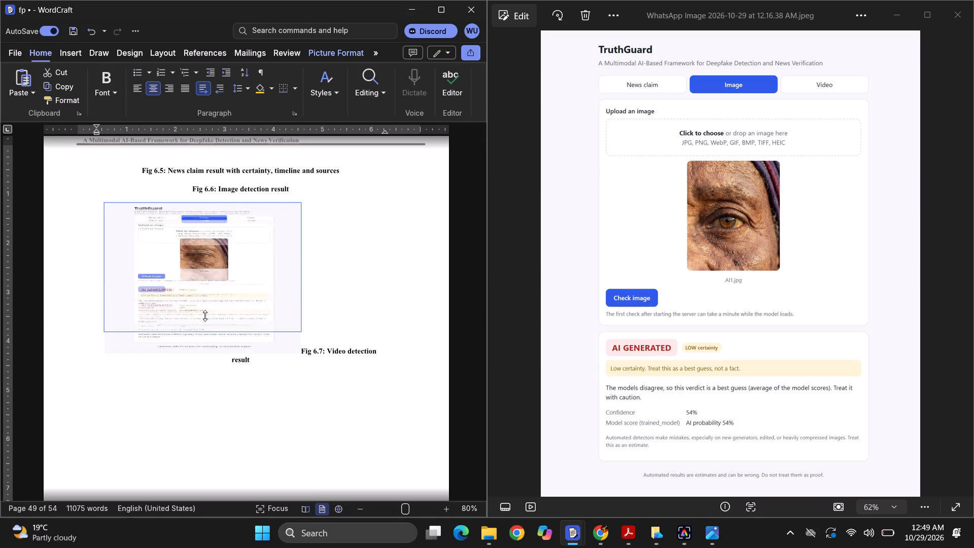
left_click_drag(205, 316, 207, 307)
left_click(285, 296)
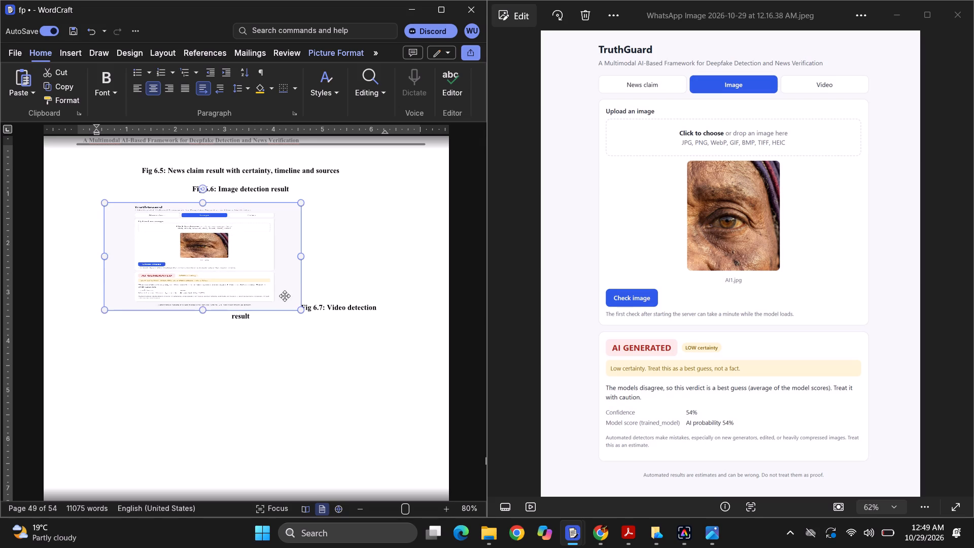
left_click_drag(298, 306, 269, 279)
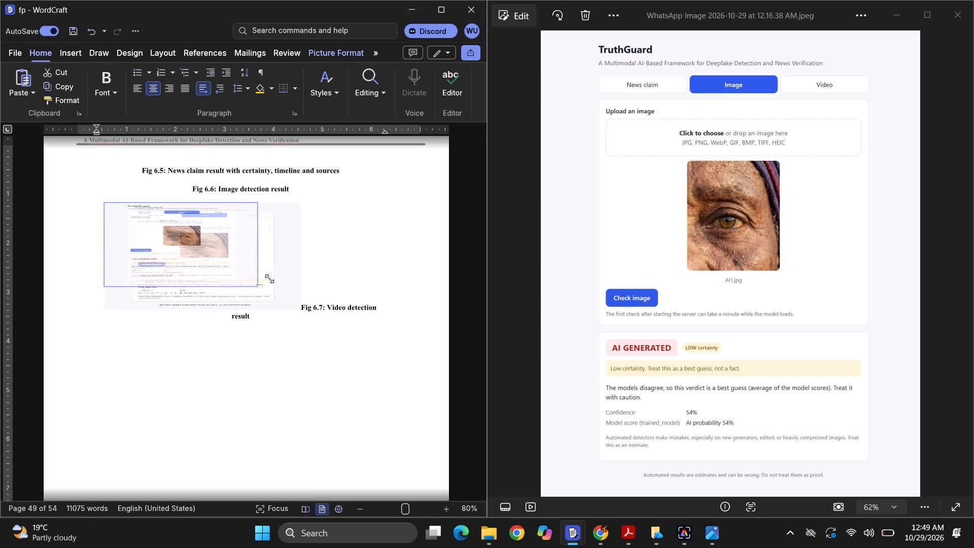
left_click_drag(269, 279, 258, 265)
Move the shrunken image detection screenshot onto its own line below the Fig 6.7 caption.
left_click_drag(217, 244, 213, 348)
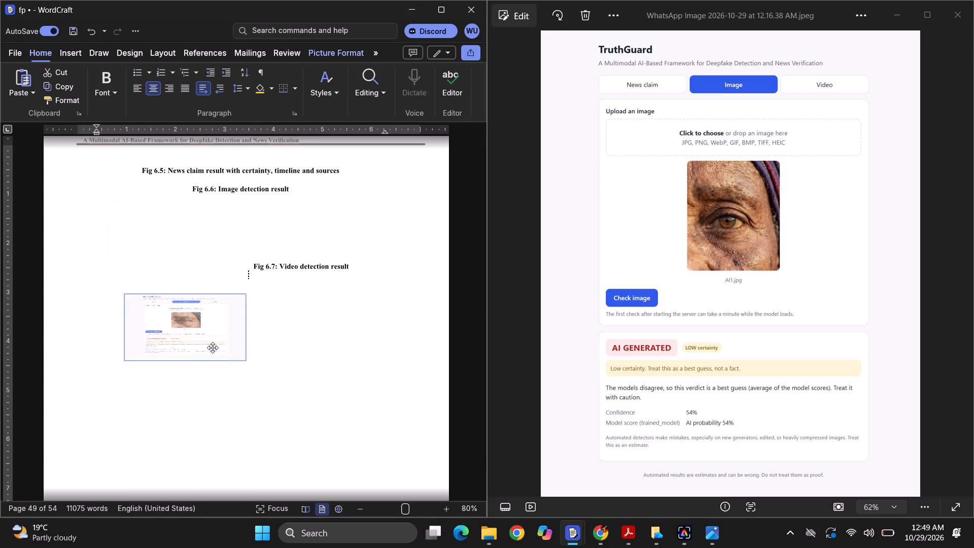
left_click_drag(213, 348, 216, 352)
left_click_drag(246, 254, 260, 191)
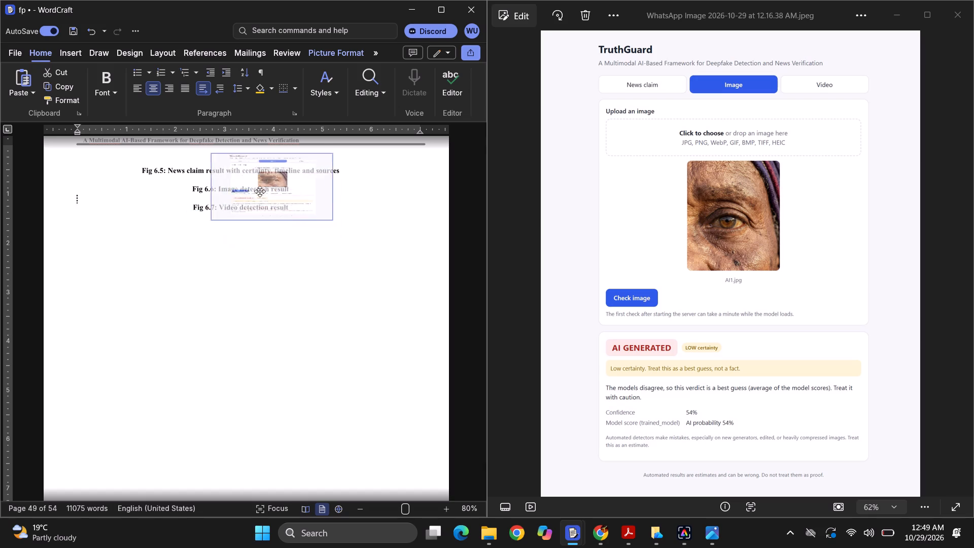
left_click_drag(260, 191, 244, 175)
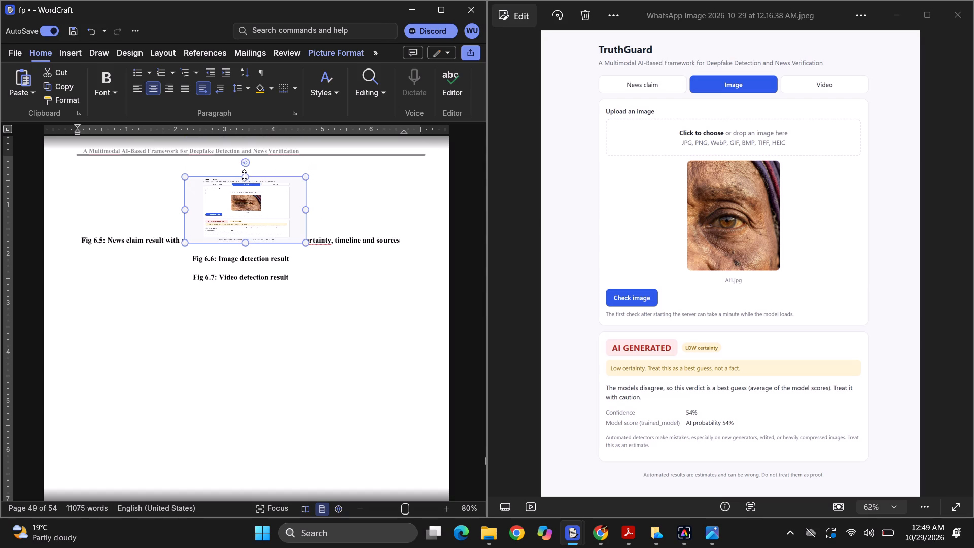
left_click_drag(236, 213, 222, 324)
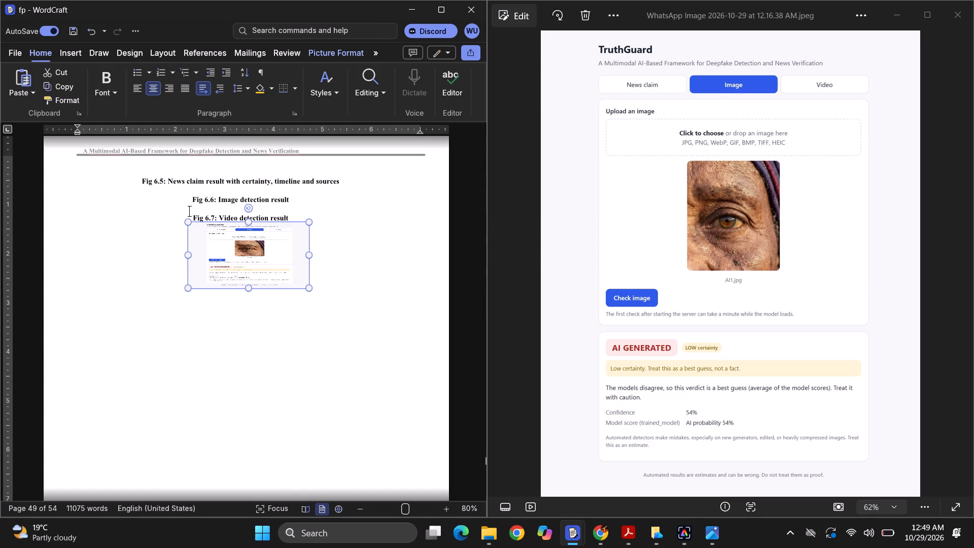
Enlarge the image detection screenshot below the Fig 6.7 caption, making it both taller and wider.
left_click_drag(248, 290, 249, 369)
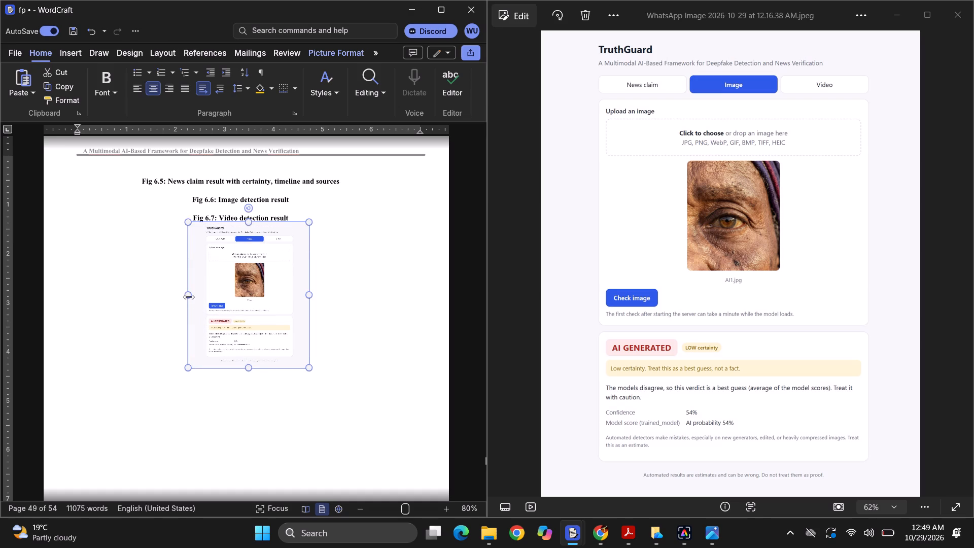
left_click_drag(186, 295, 160, 298)
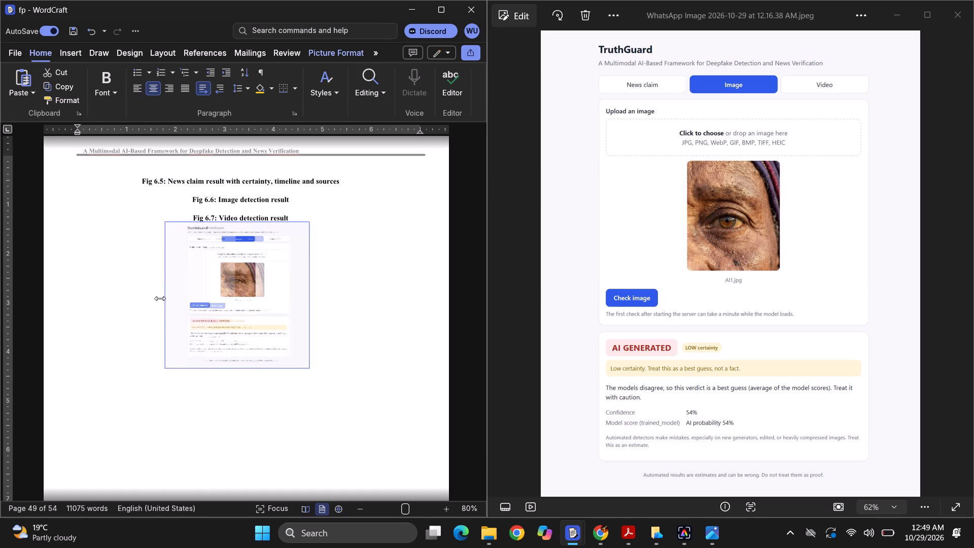
left_click_drag(160, 298, 151, 301)
left_click_drag(232, 331, 137, 350)
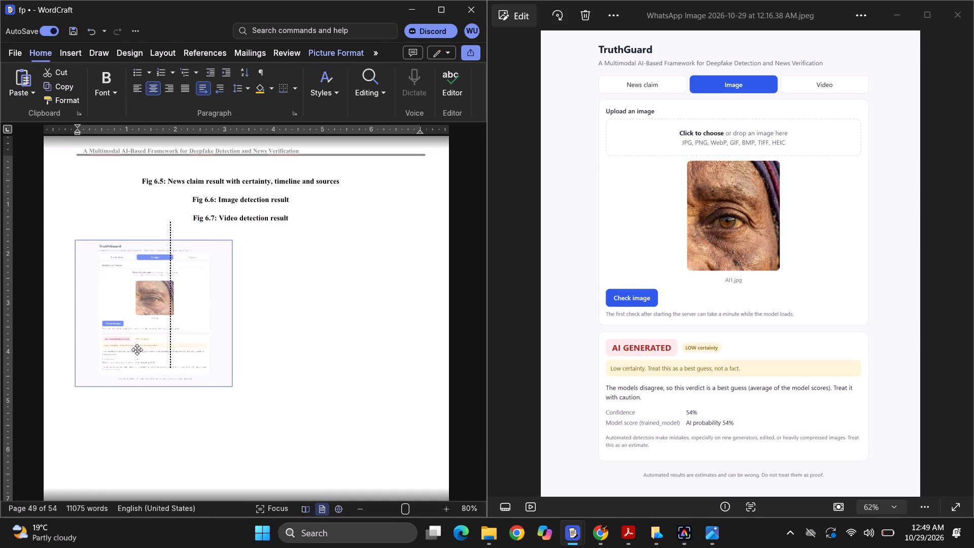
left_click_drag(137, 350, 137, 348)
left_click_drag(219, 330, 194, 334)
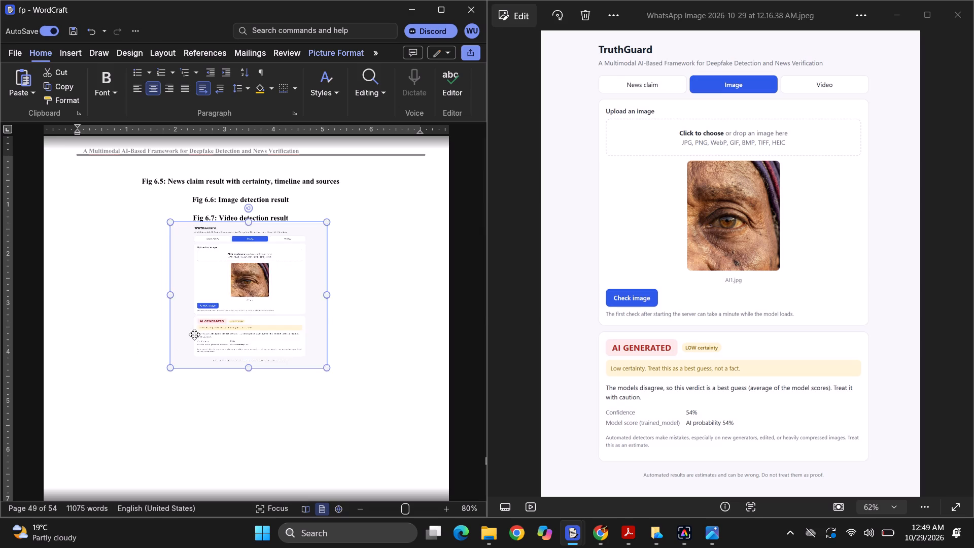
left_click_drag(194, 334, 129, 342)
left_click_drag(228, 332, 223, 376)
left_click_drag(327, 295, 361, 305)
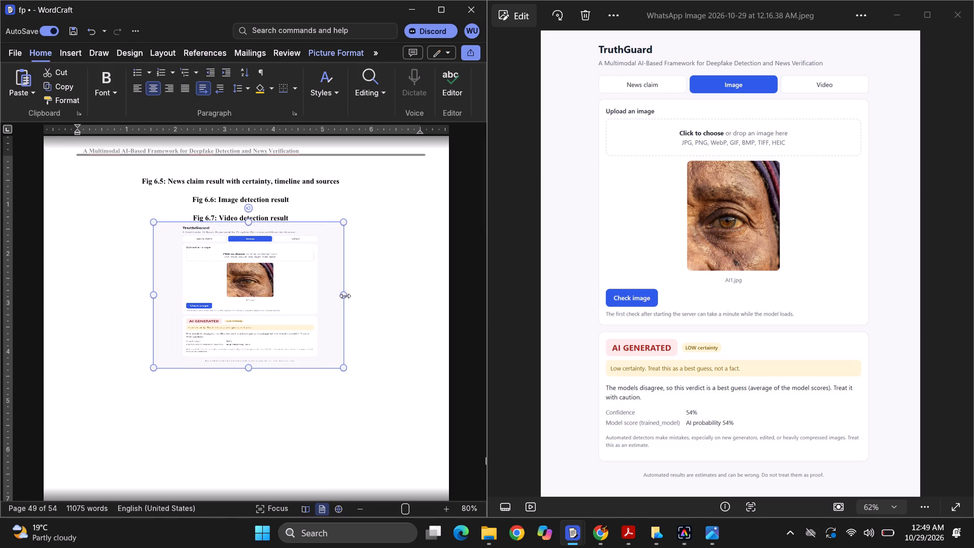
left_click_drag(344, 297, 373, 305)
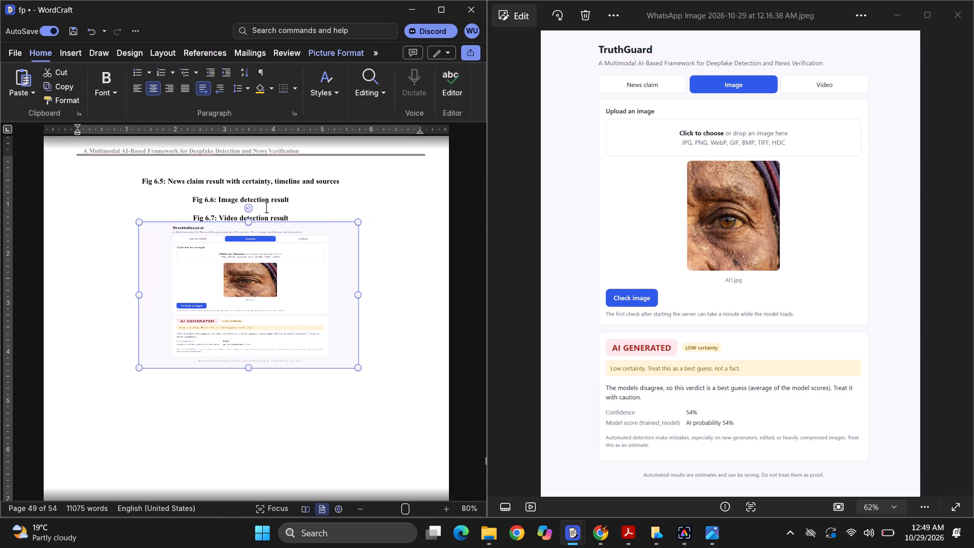
Move the "Fig 6.7: Video detection result" caption below the screenshot, leaving several blank lines between them.
left_click_drag(291, 216, 193, 214)
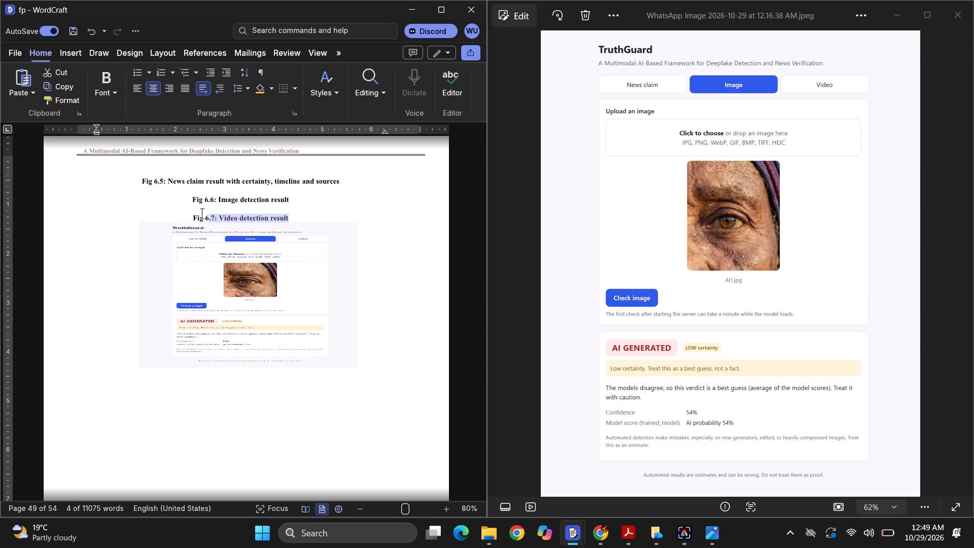
left_click_drag(193, 214, 187, 213)
key("ctrl+c")
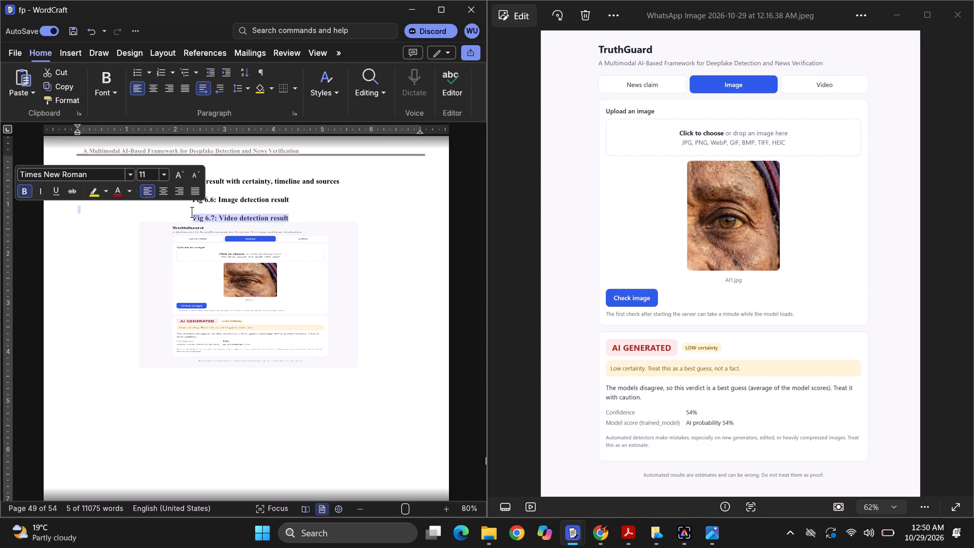
key("ctrl+x")
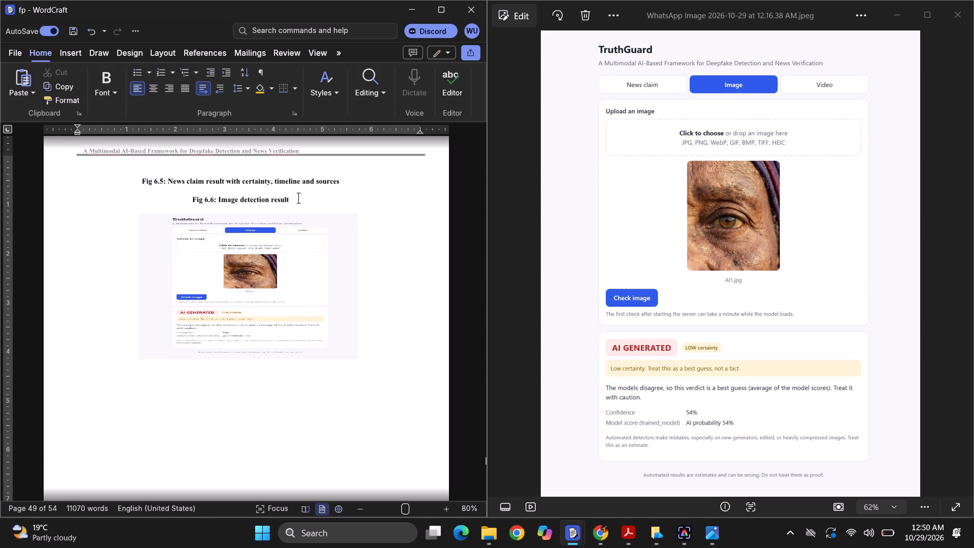
left_click(263, 385)
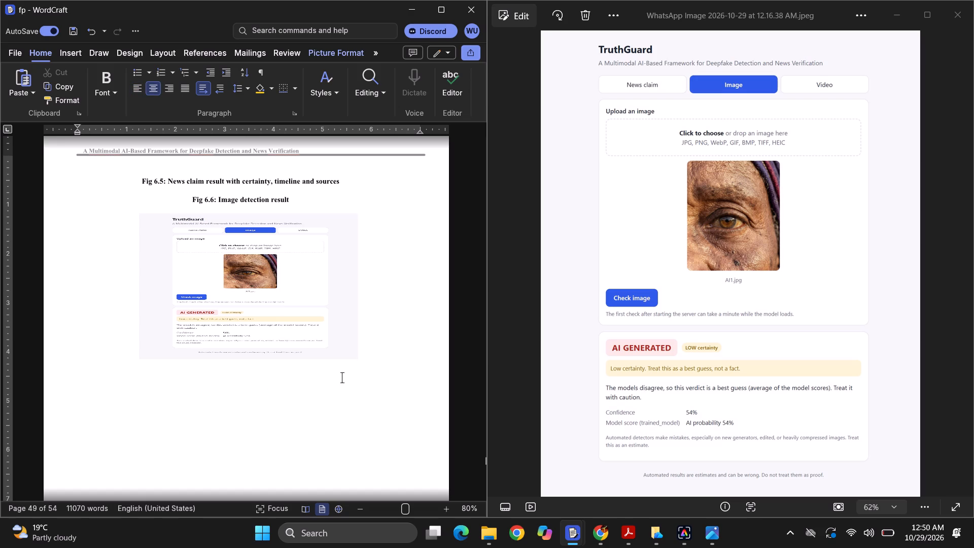
key("Return")
key("Return")
key("Return")
key("Return")
key("Return")
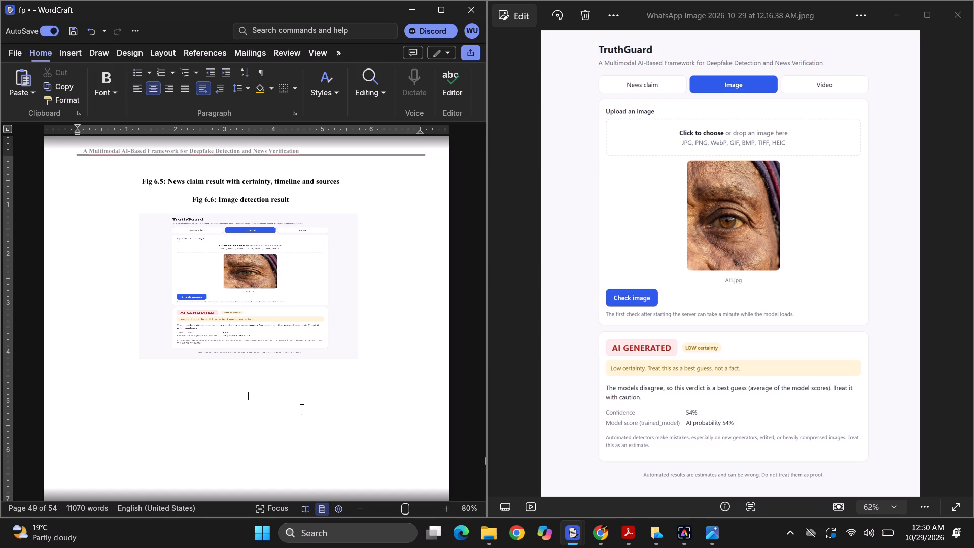
key("Return")
key("Return")
key("ctrl+v")
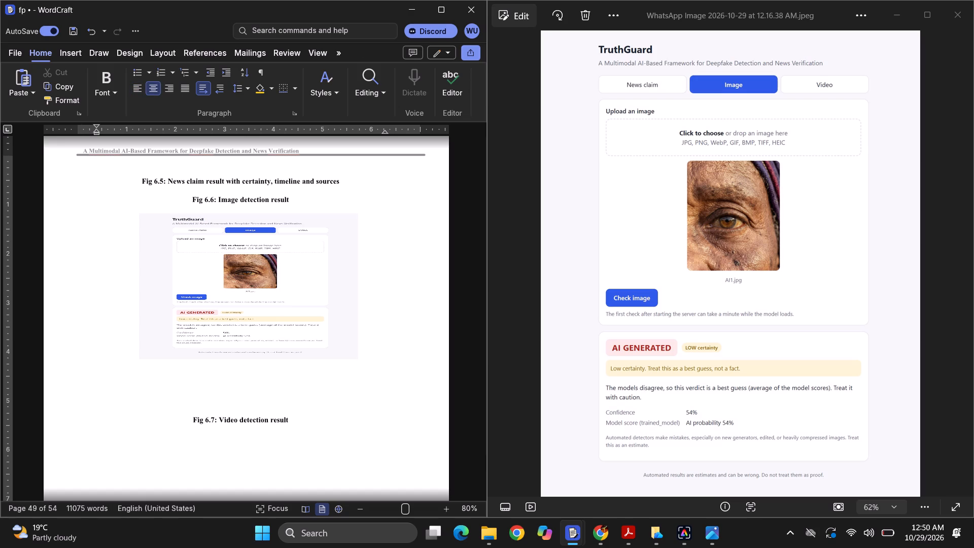
Move the "Fig 6.6: Image detection result" caption to directly beneath the image detection screenshot, removing the empty line it leaves.
left_click_drag(300, 198, 182, 197)
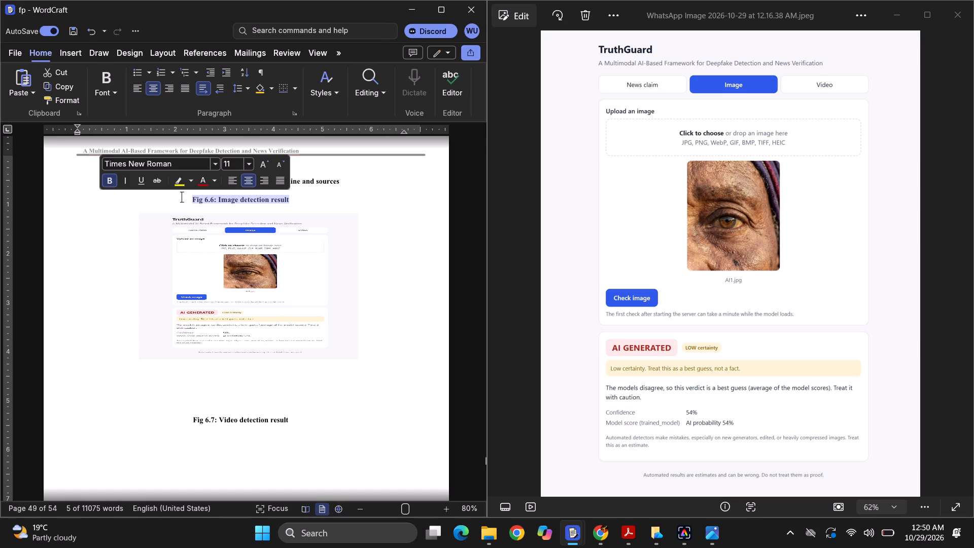
key("ctrl+x")
key("Return")
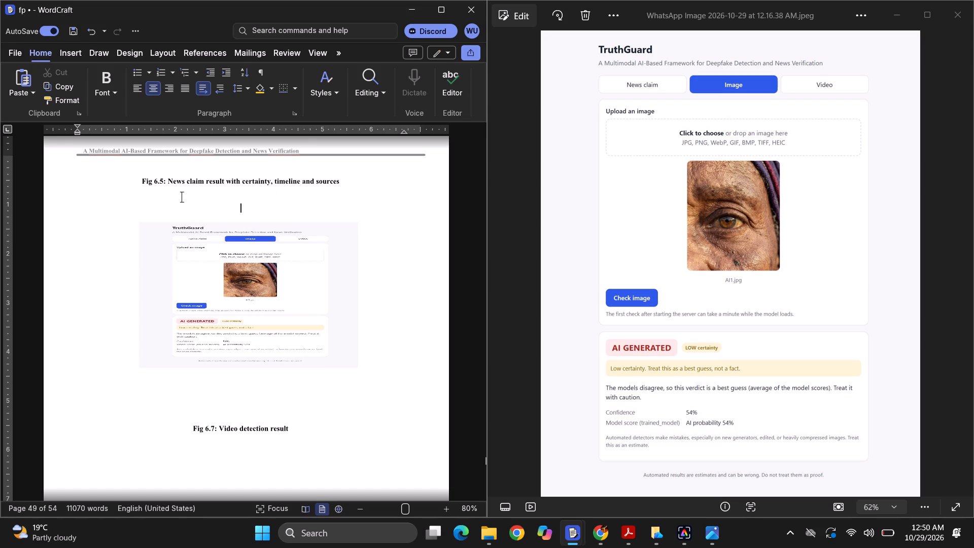
key("BackSpace")
key("BackSpace")
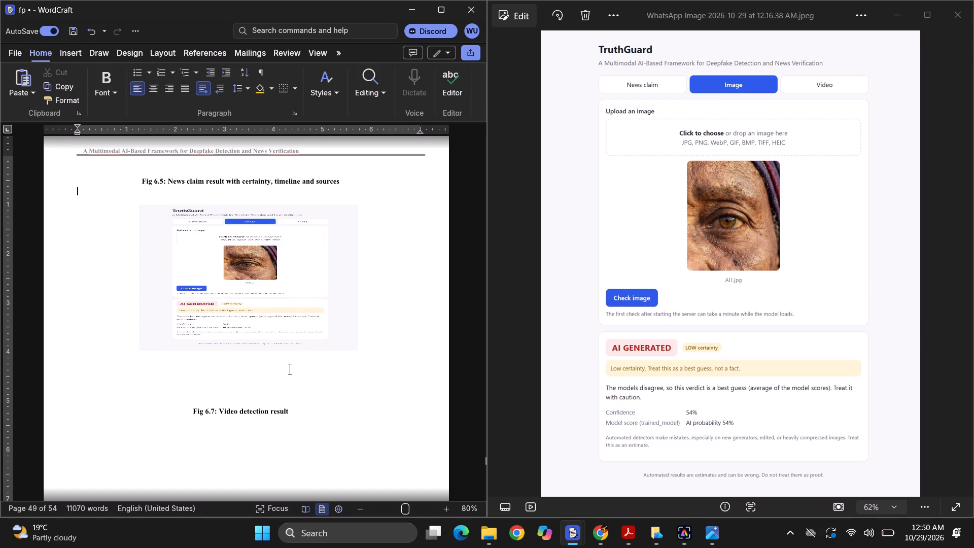
left_click(290, 369)
key("ctrl+v")
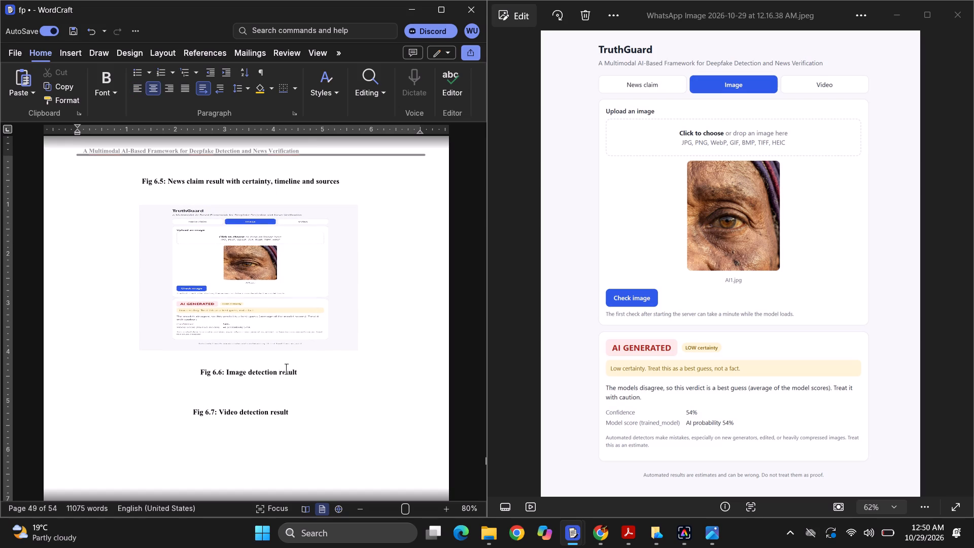
Widen the image detection screenshot above the Fig 6.6 caption slightly.
left_click(271, 283)
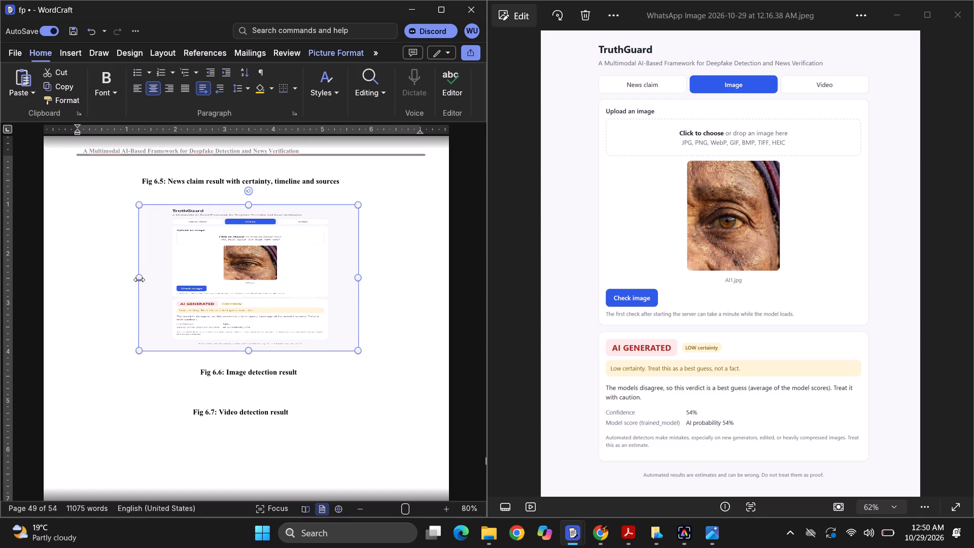
left_click_drag(139, 280, 114, 285)
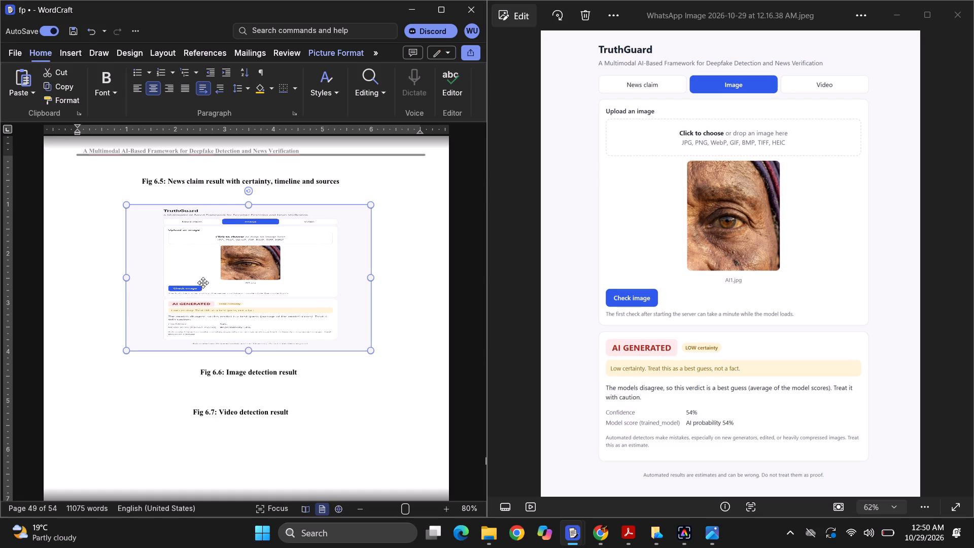
Reduce the height of the news claim result placeholder box below the Fig 6.4 caption.
scroll(227, 221, "up", 4)
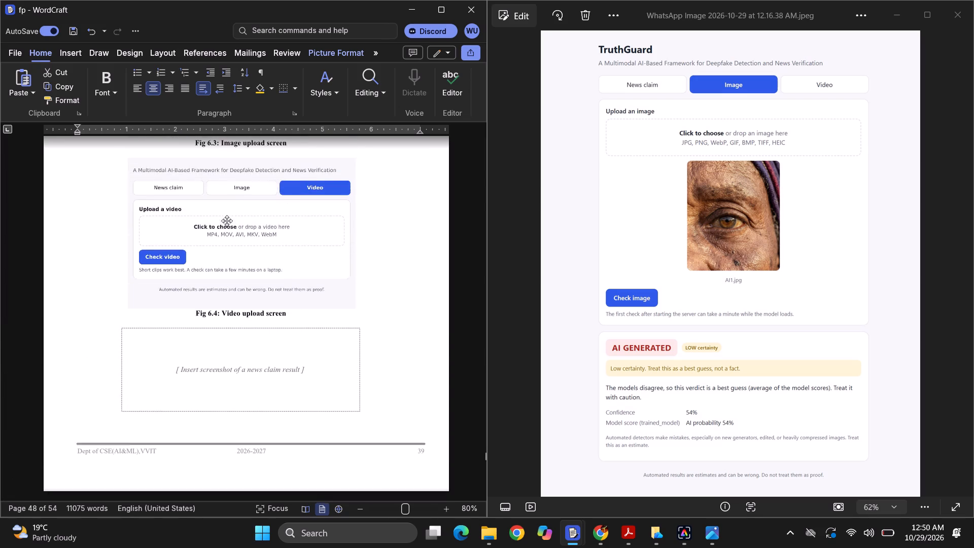
scroll(227, 221, "up", 2)
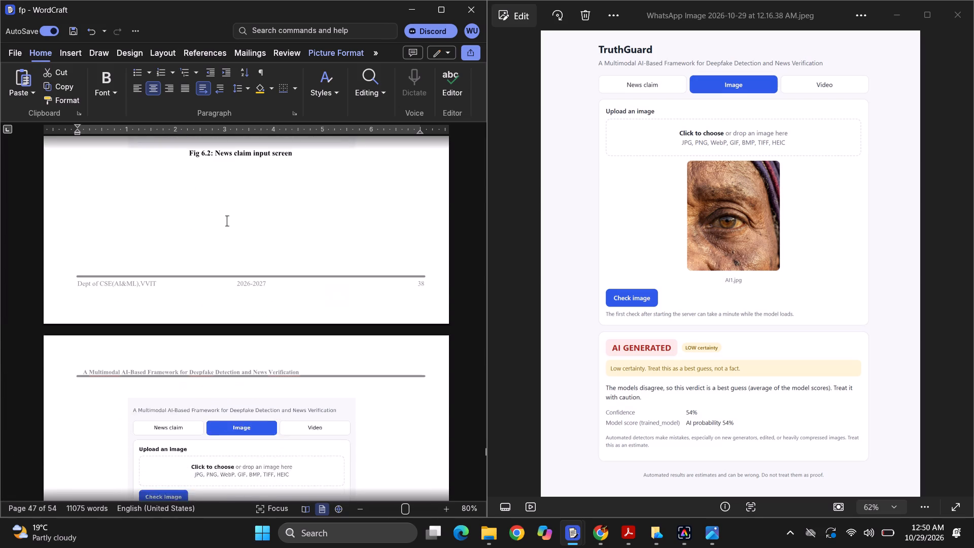
scroll(227, 221, "up", 2)
scroll(227, 221, "down", 3)
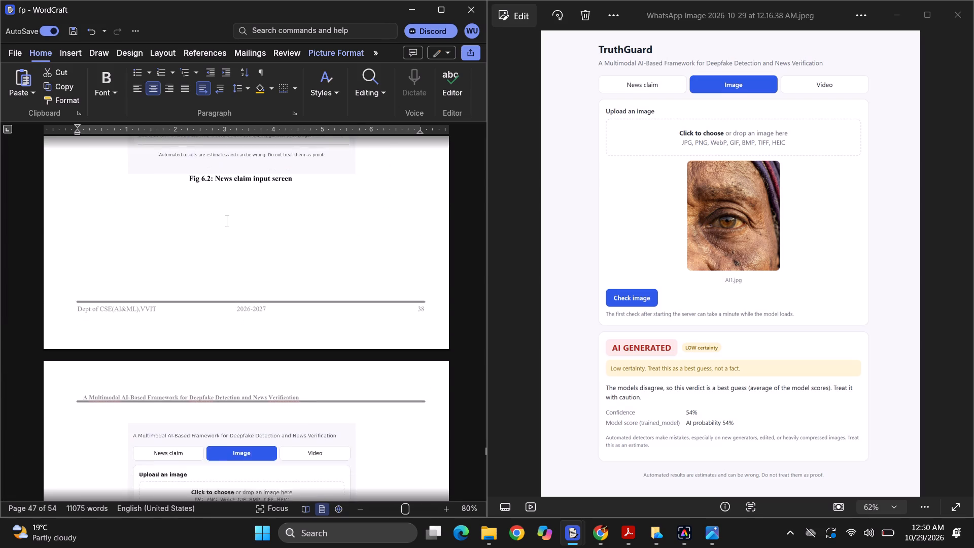
scroll(227, 221, "down", 3)
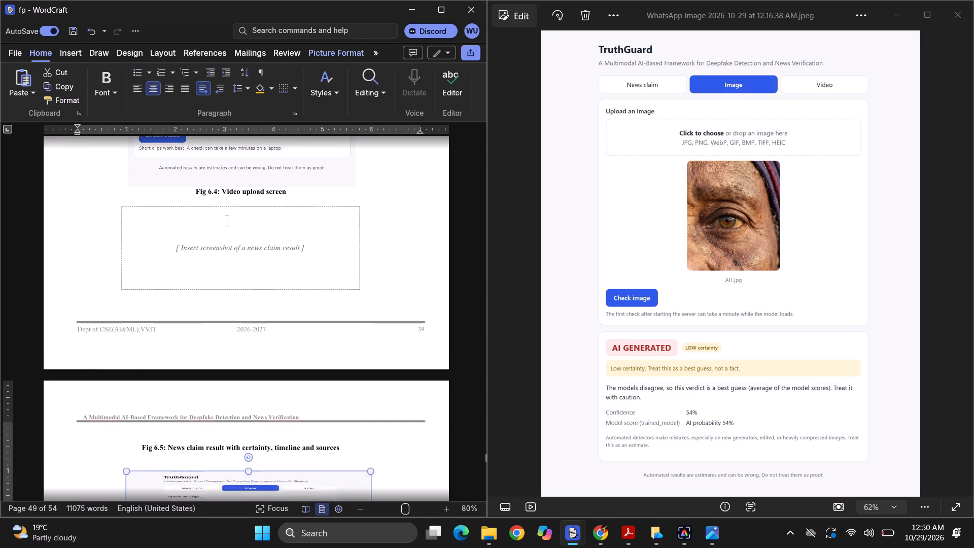
scroll(227, 221, "down", 1)
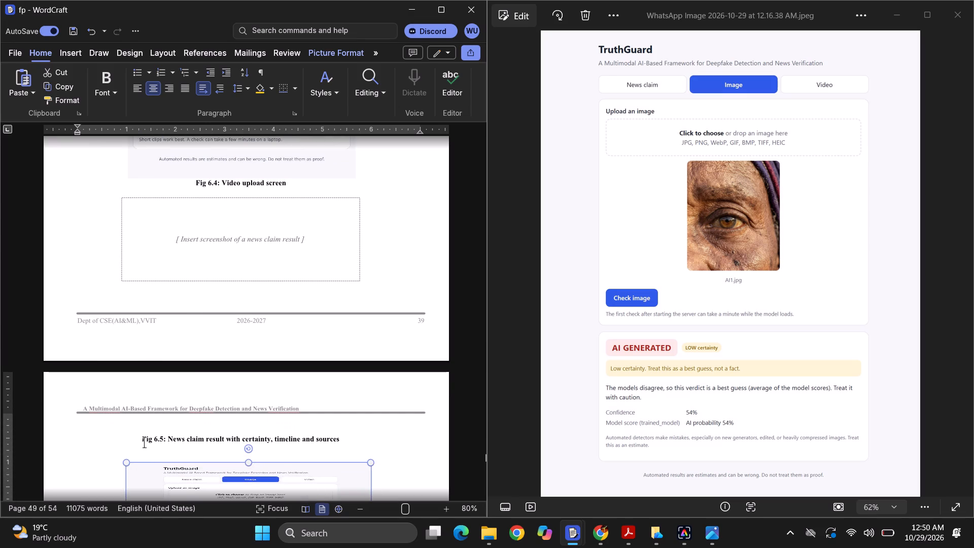
left_click(188, 248)
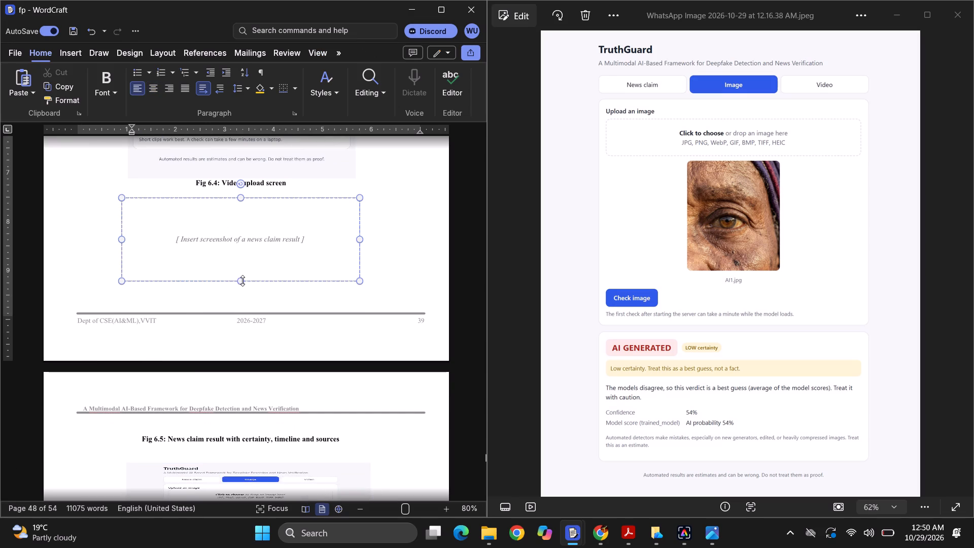
left_click_drag(242, 281, 242, 268)
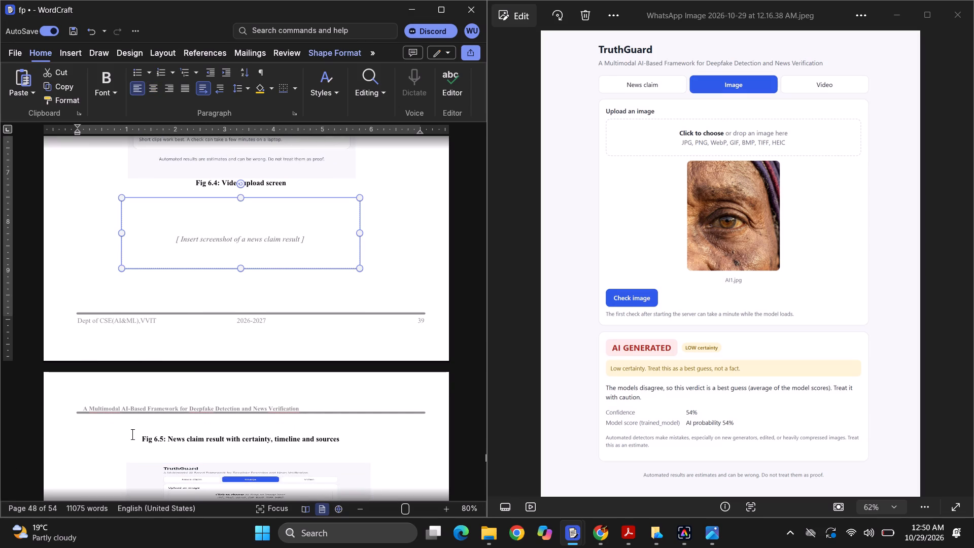
Pull the Fig 6.5 caption back onto the previous page, directly beneath the news claim result placeholder box.
left_click(134, 438)
left_click(134, 438)
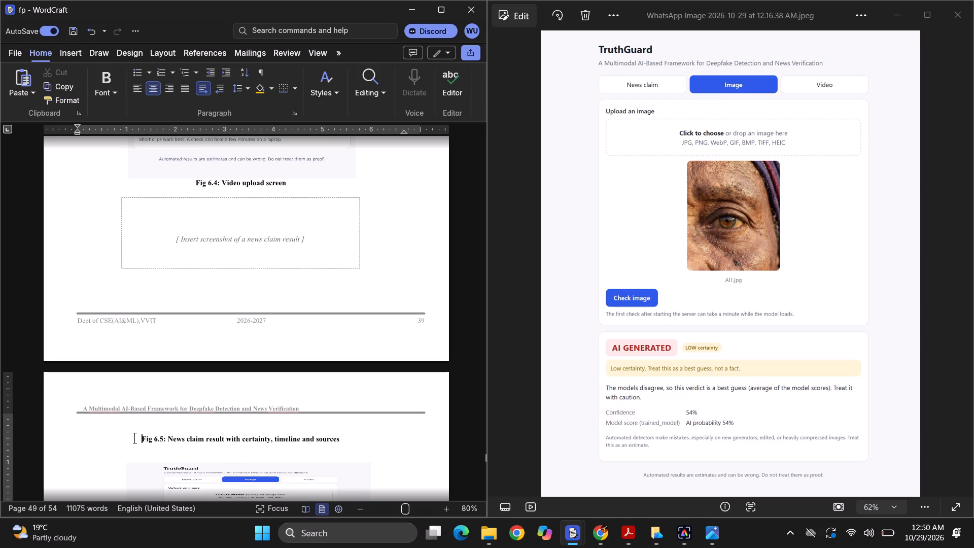
key("BackSpace")
key("BackSpace")
key("BackSpace")
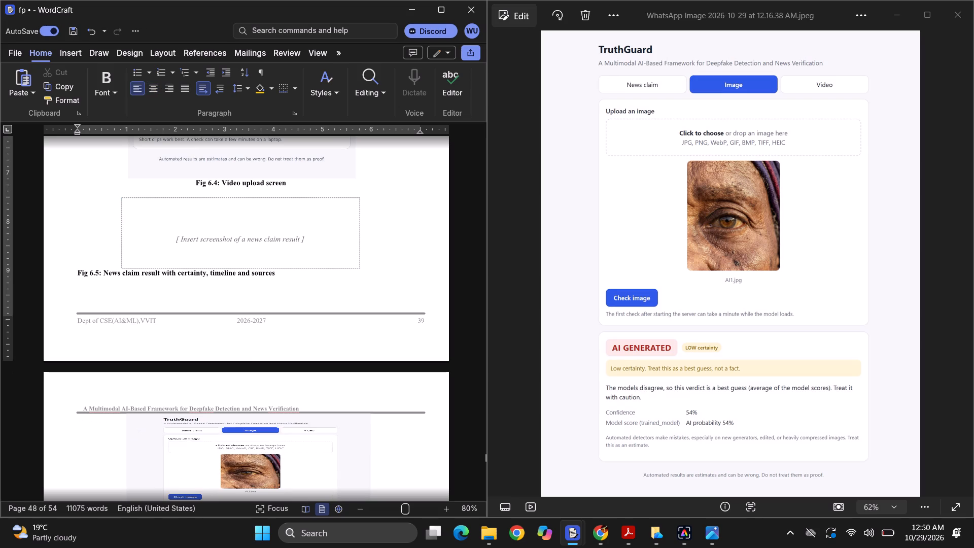
Centre the Fig 6.5 news claim caption and add an empty line between it and the placeholder box above.
left_click_drag(291, 279, 77, 274)
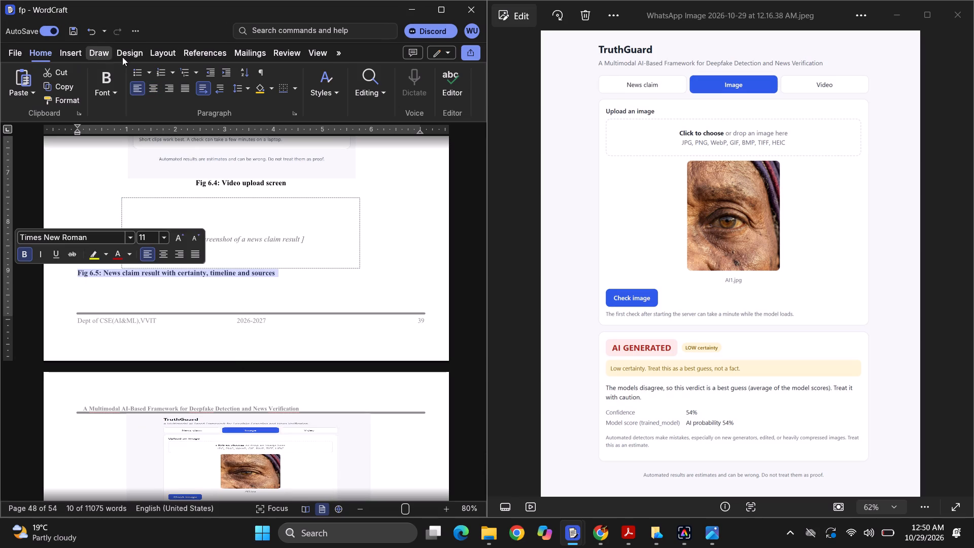
left_click(149, 84)
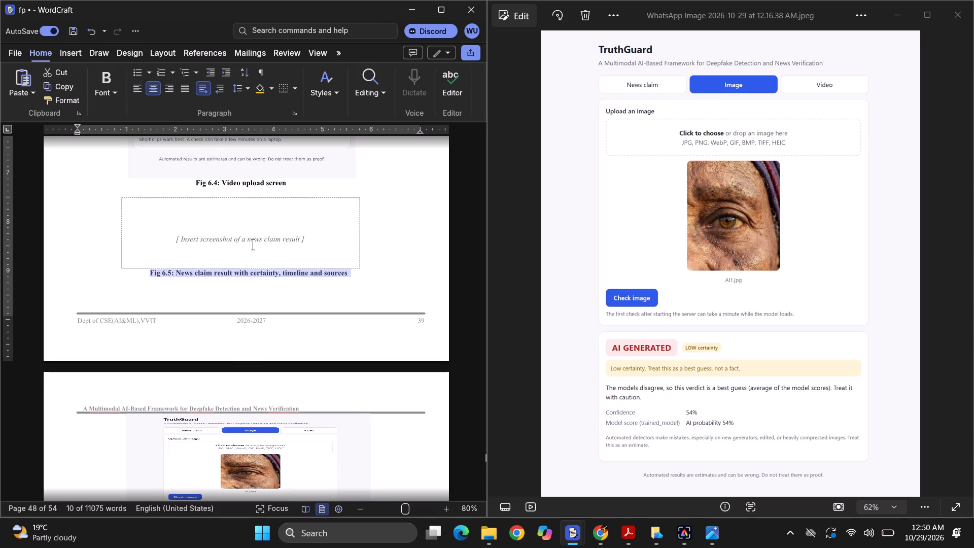
left_click(396, 250)
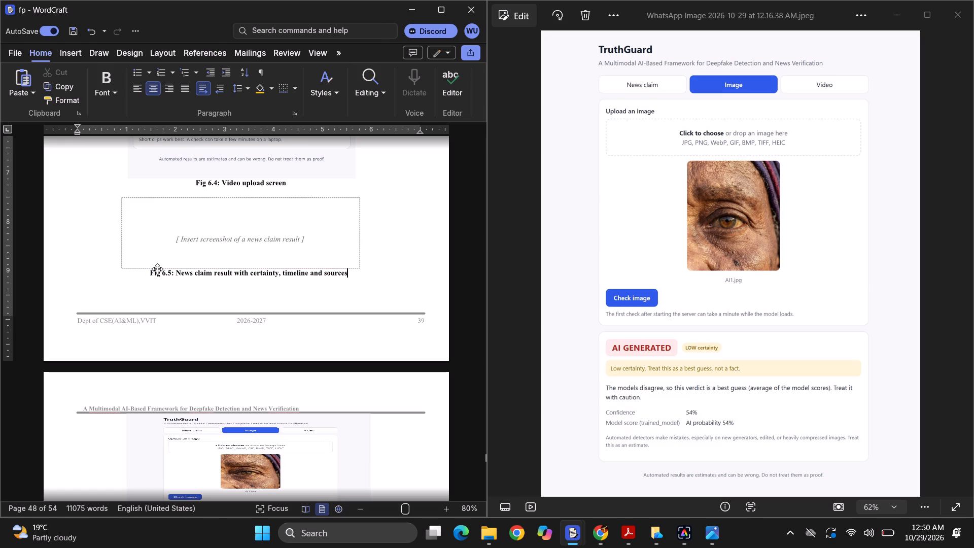
left_click(148, 272)
key("Return")
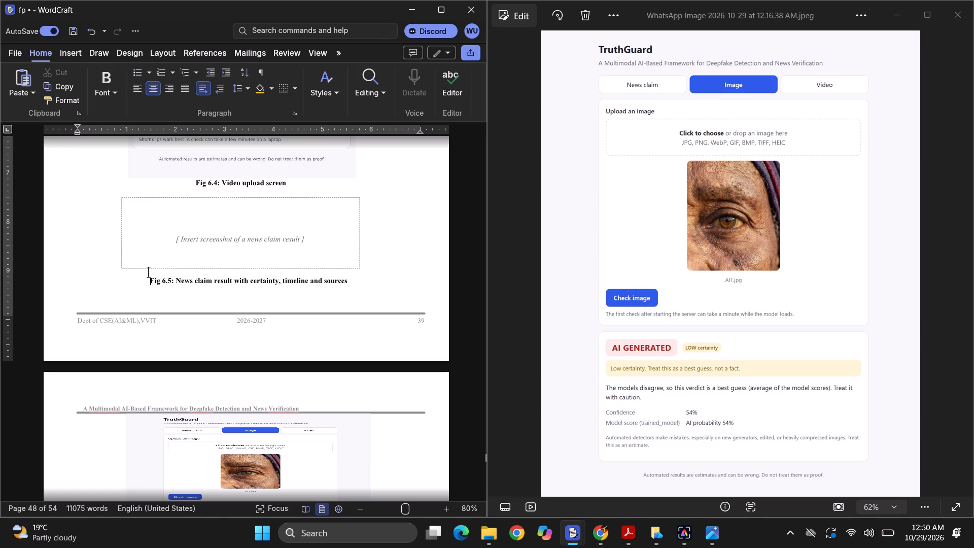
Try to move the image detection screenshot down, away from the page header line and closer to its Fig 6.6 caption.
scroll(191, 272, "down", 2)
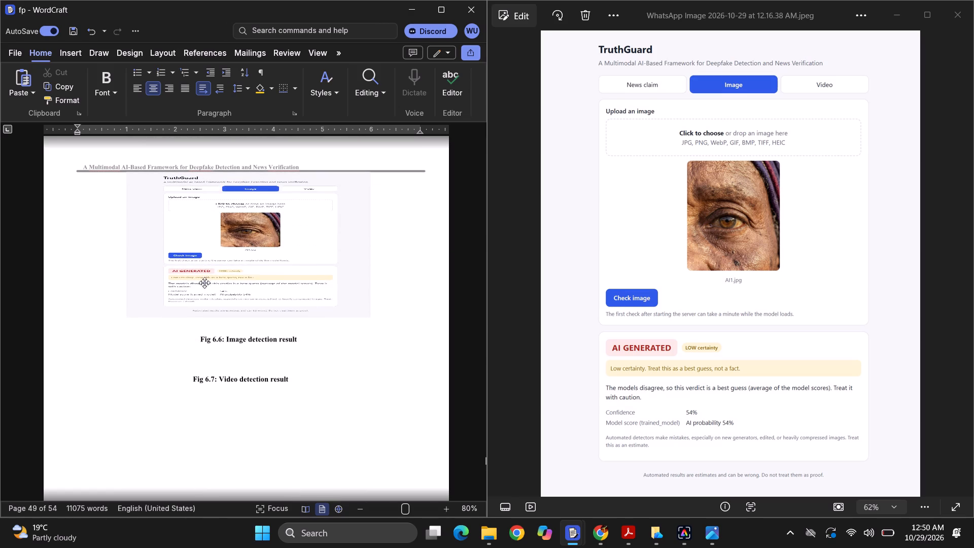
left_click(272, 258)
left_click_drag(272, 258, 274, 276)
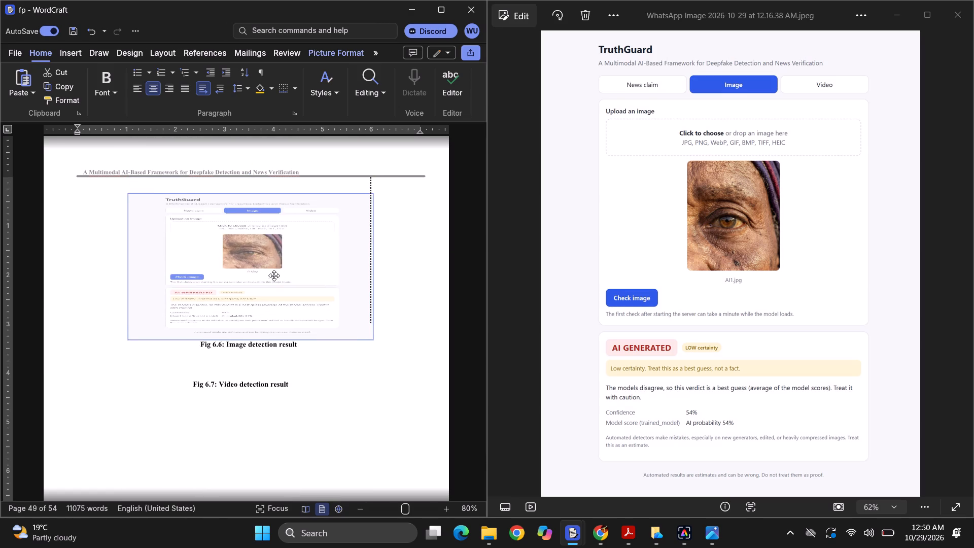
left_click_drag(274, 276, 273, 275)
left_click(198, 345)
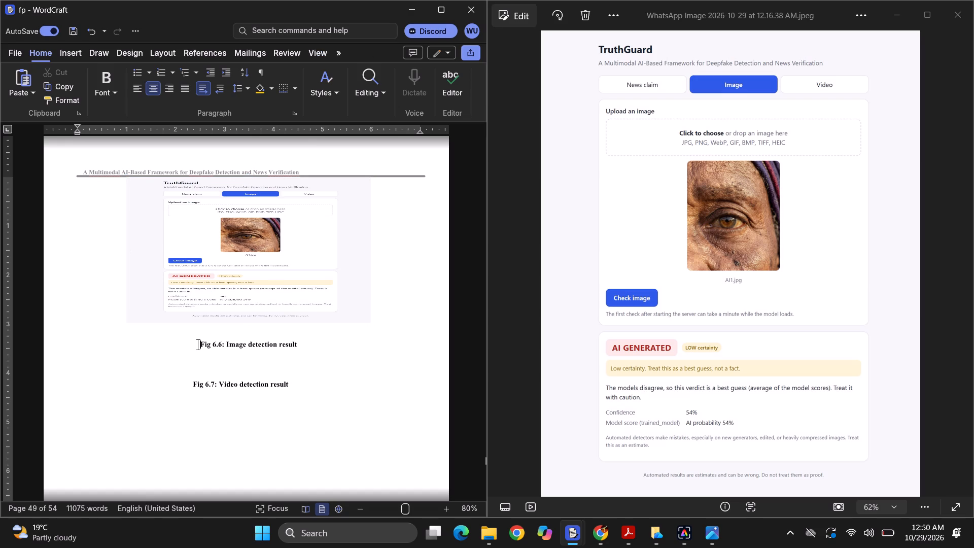
Add blank space above the image detection screenshot to separate it from the page header line.
left_click(108, 189)
key("Return")
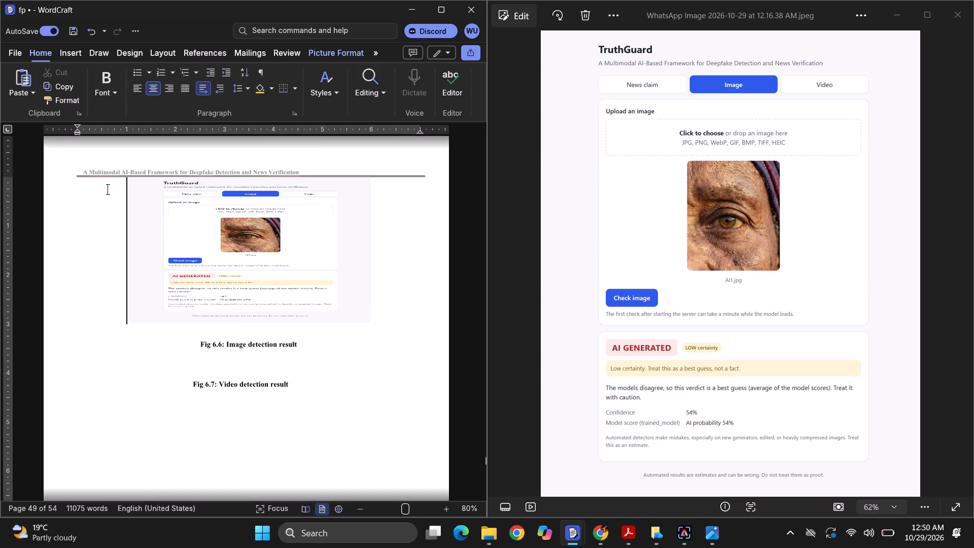
key("Return")
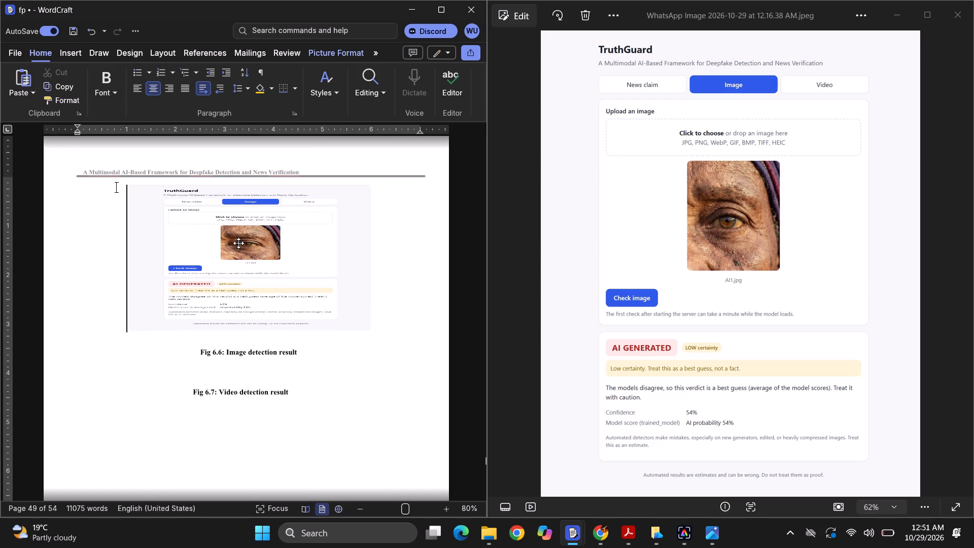
left_click(240, 261)
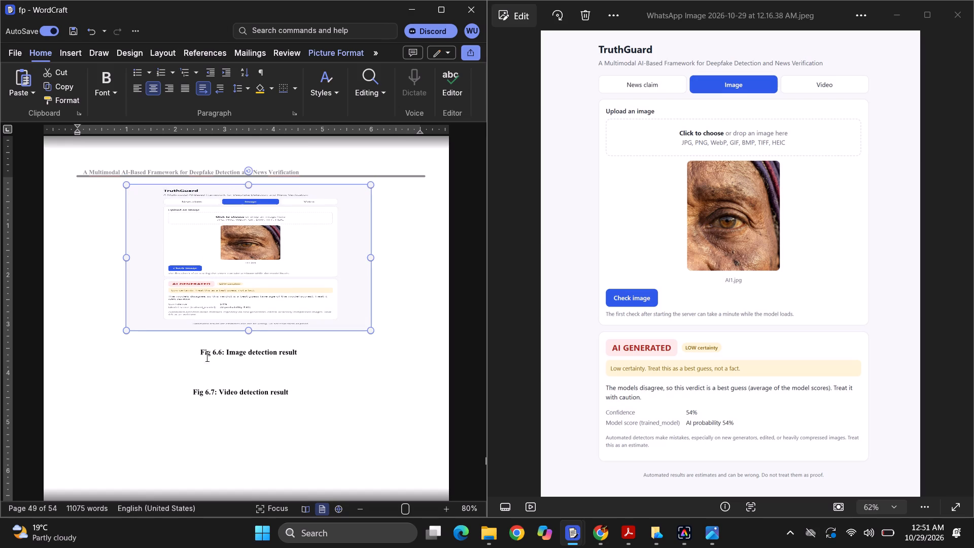
left_click(198, 352)
Insert twelve empty lines between the Fig 6.6 caption and the Fig 6.7 video detection caption.
left_click(222, 373)
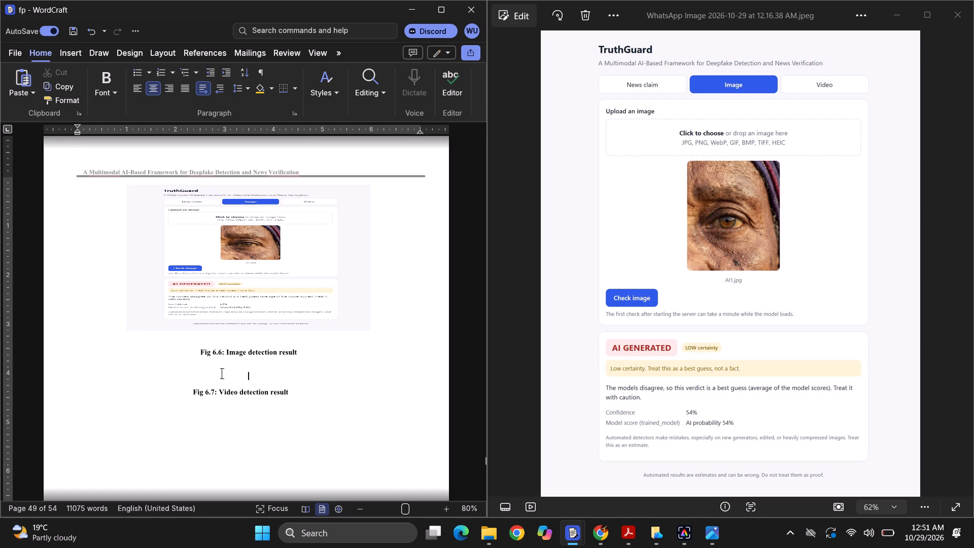
key("Return")
key("Return")
key("Return")
key("Return")
key("Return")
key("Return")
key("Return")
key("Return")
key("Return")
key("Return")
key("Return")
key("Return")
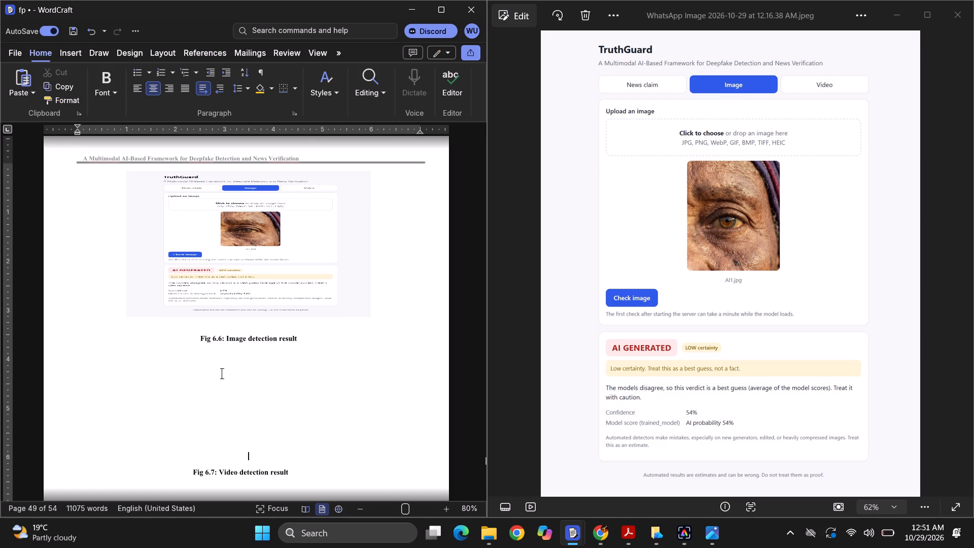
scroll(706, 326, "down", 1)
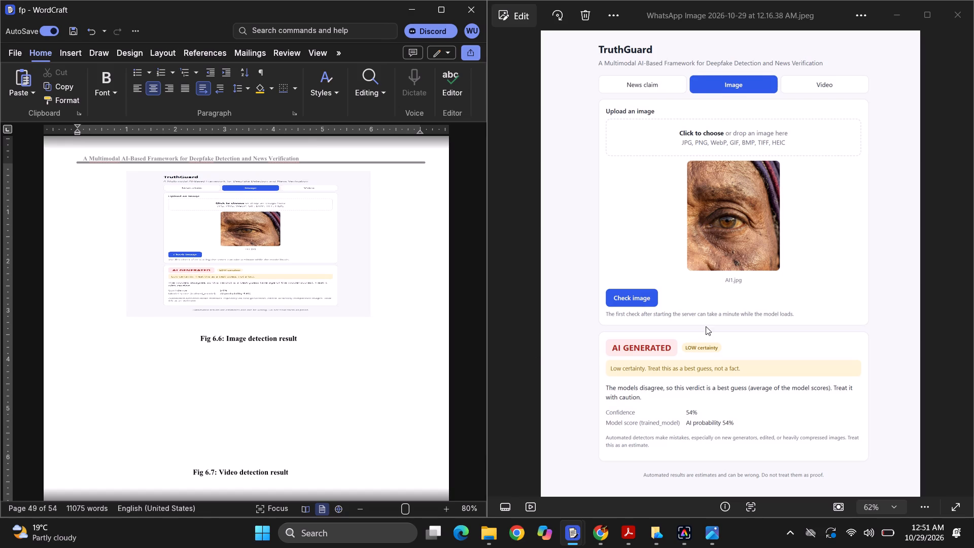